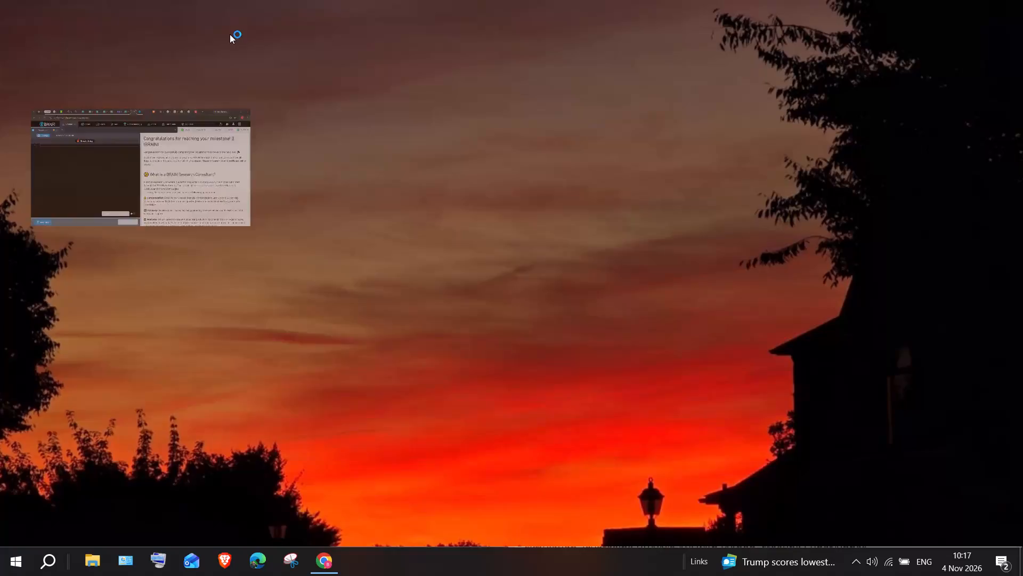
Switch to the TRADE desktop and bring up the CFTC Disaggregated Futures report beside the COT REPORTS sheet.
scroll(406, 186, down, 3)
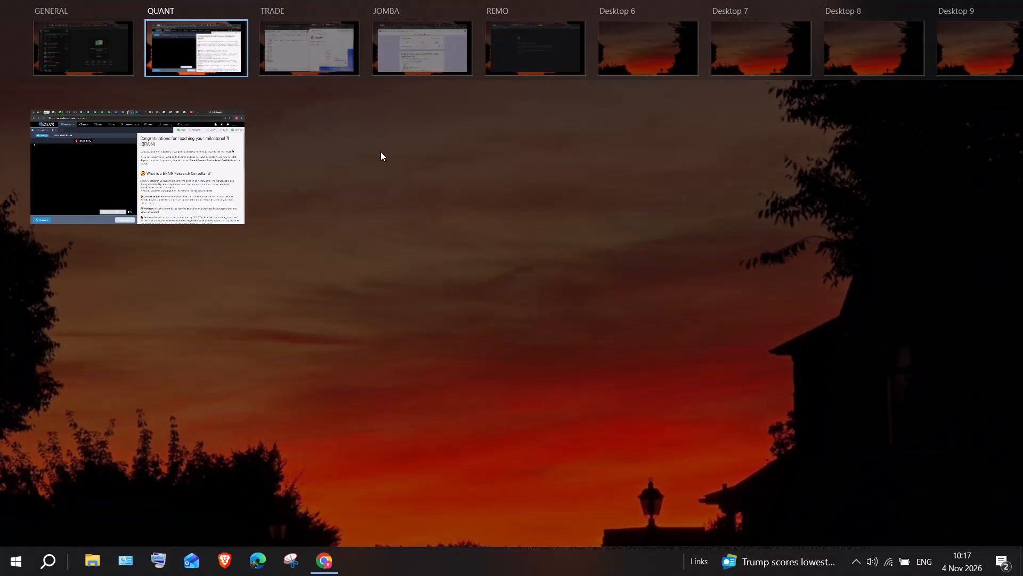
click(300, 39)
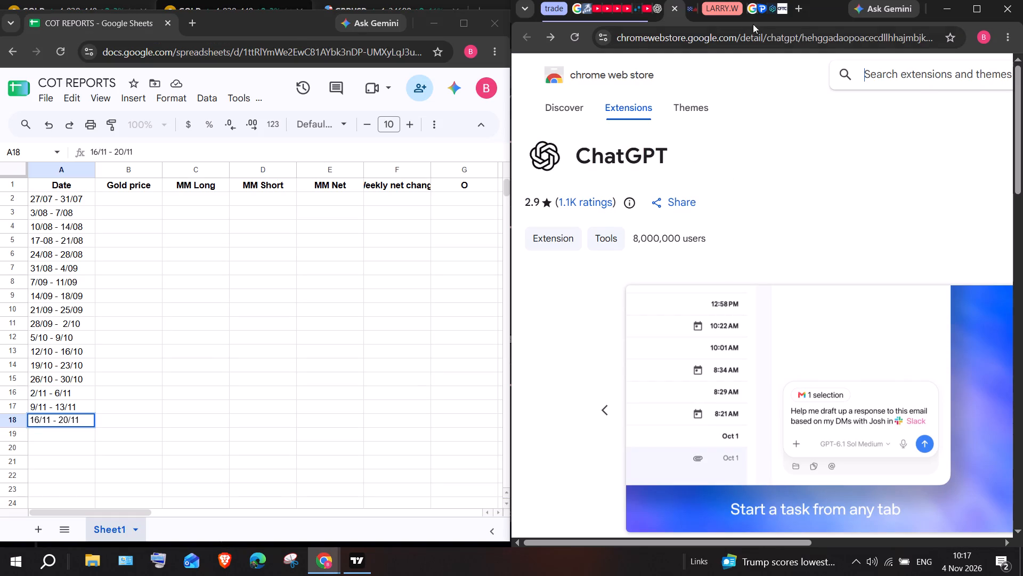
click(688, 2)
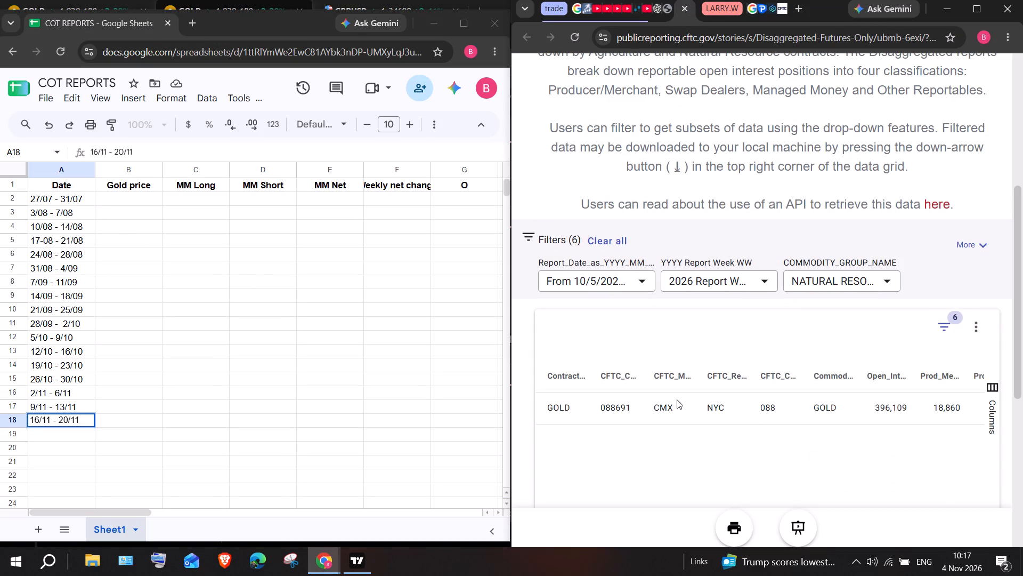
Enter gold's open interest of 396,109 from the CFTC report in column O for the 5/10 - 9/10 week.
scroll(677, 399, left, 3)
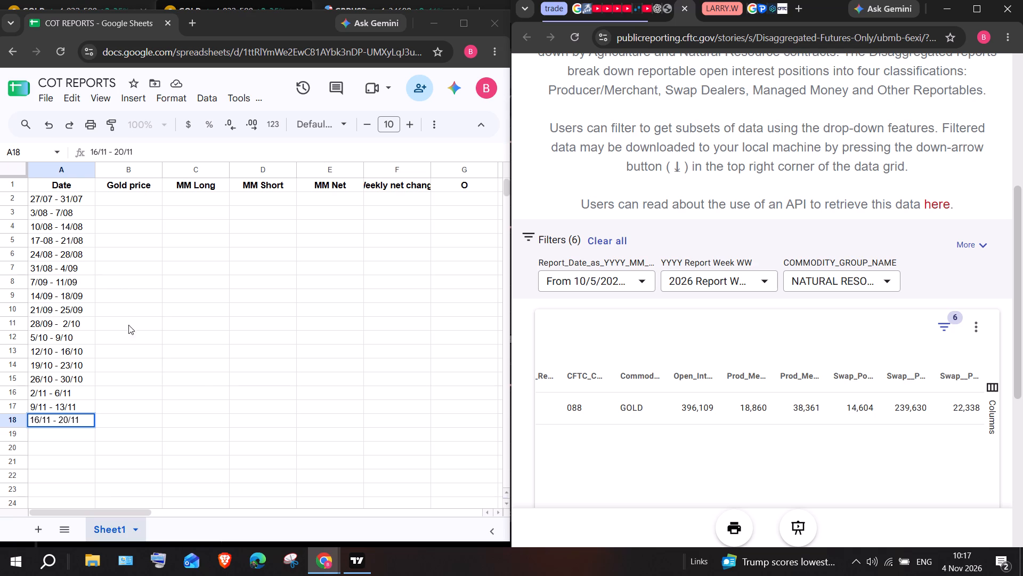
click(443, 333)
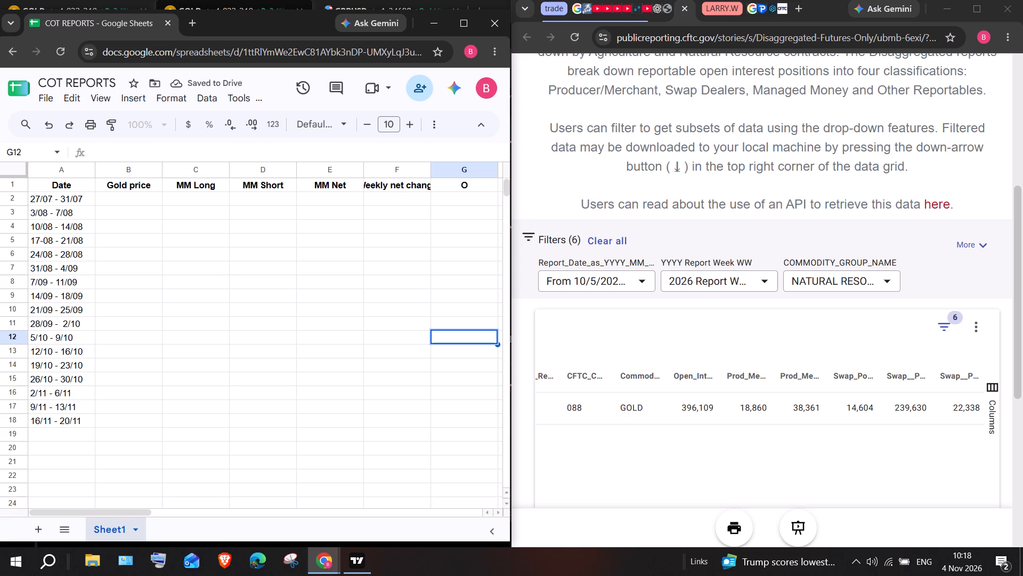
text(396)
text(,109)
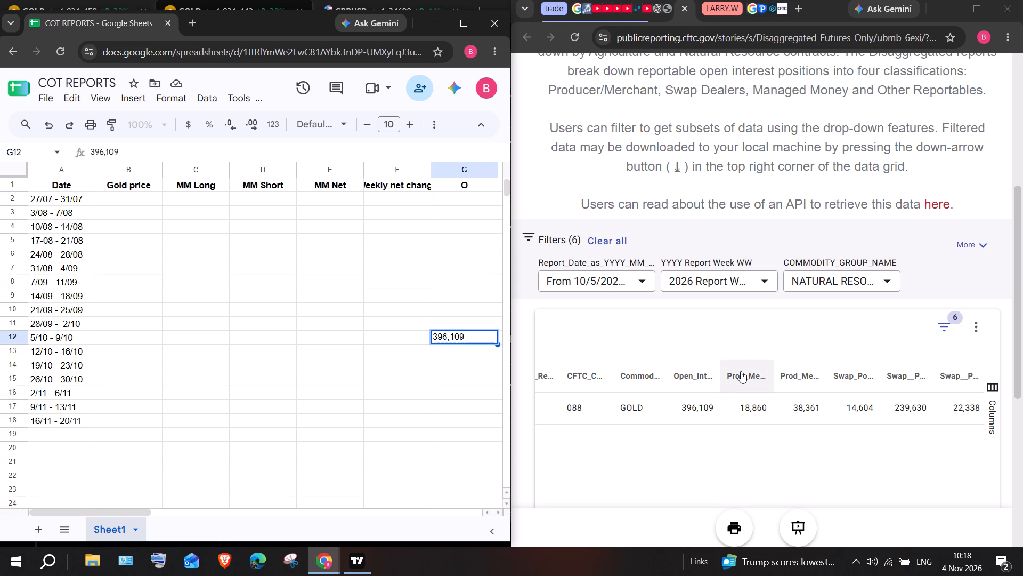
Enter gold's managed money positions for the 5/10 - 9/10 week: MM Long 127,101 and MM Short 16,114.
scroll(777, 406, left, 2)
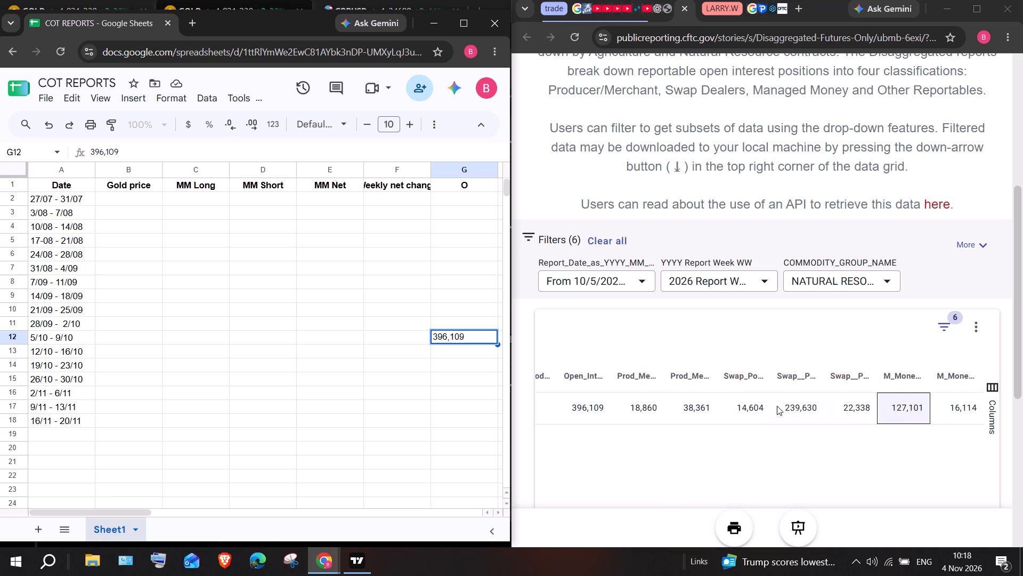
scroll(777, 406, left, 2)
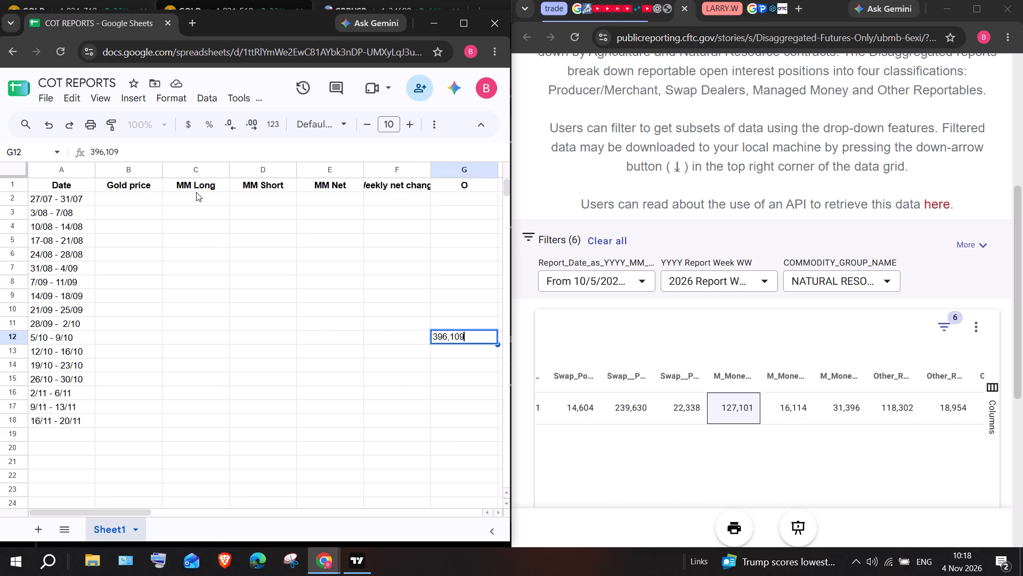
click(189, 337)
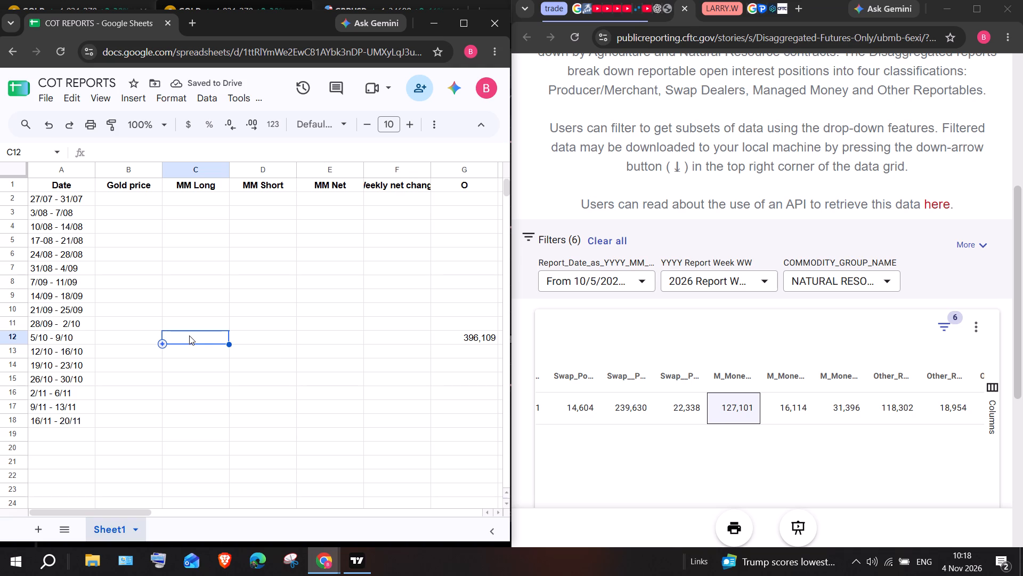
text(127)
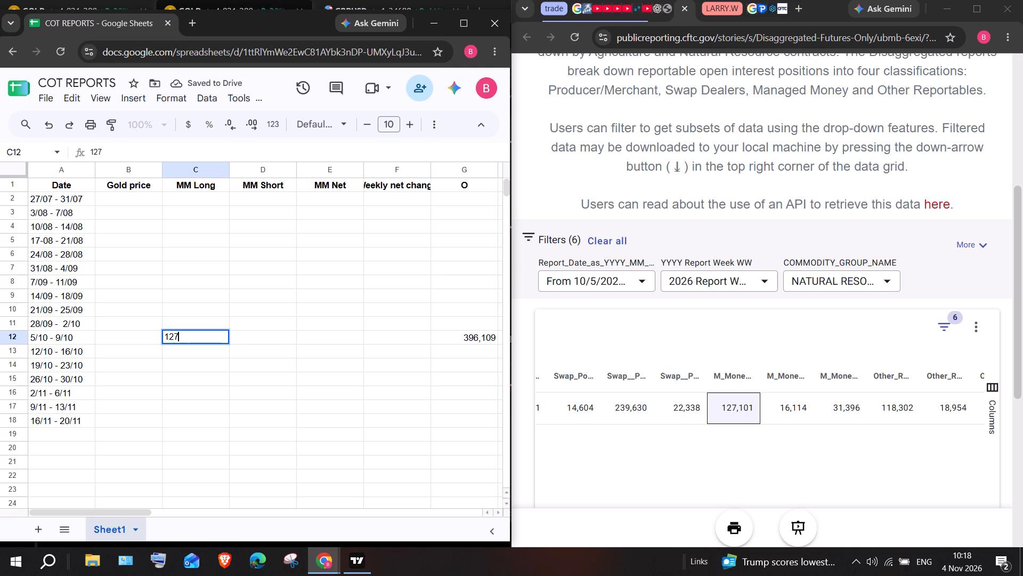
text(,101)
key(Right)
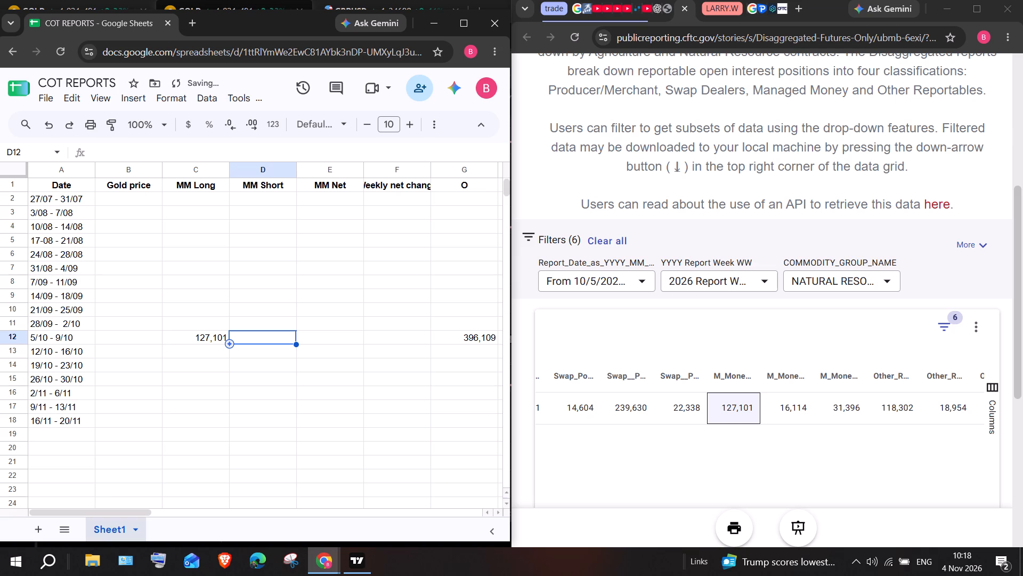
text(16)
key(comma)
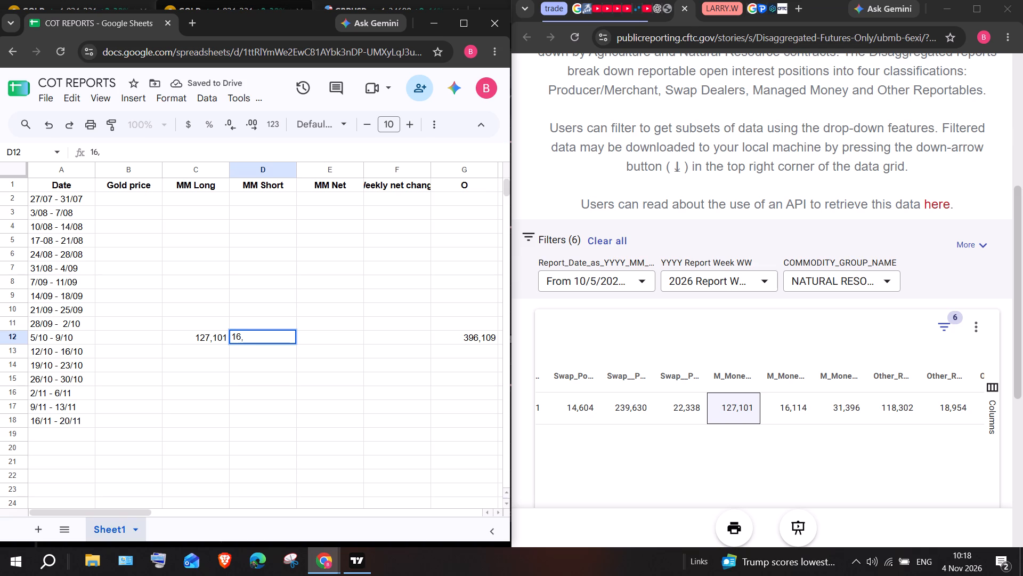
text(114)
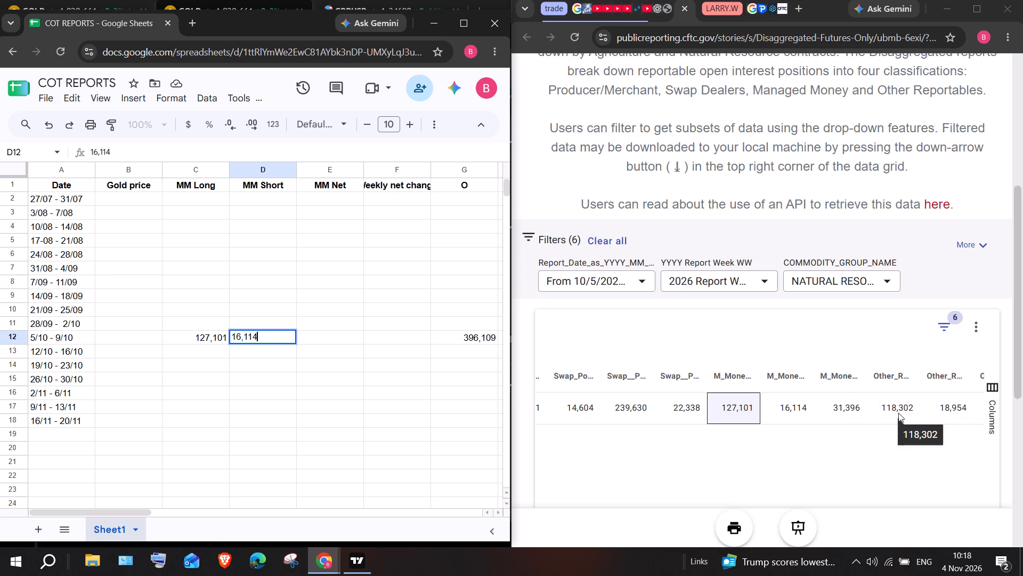
click(315, 331)
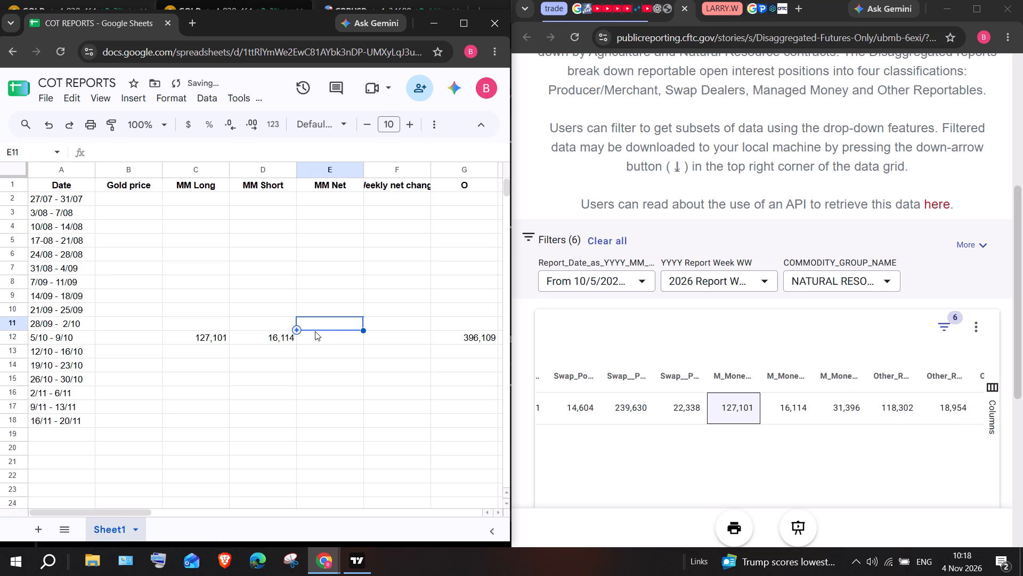
click(314, 339)
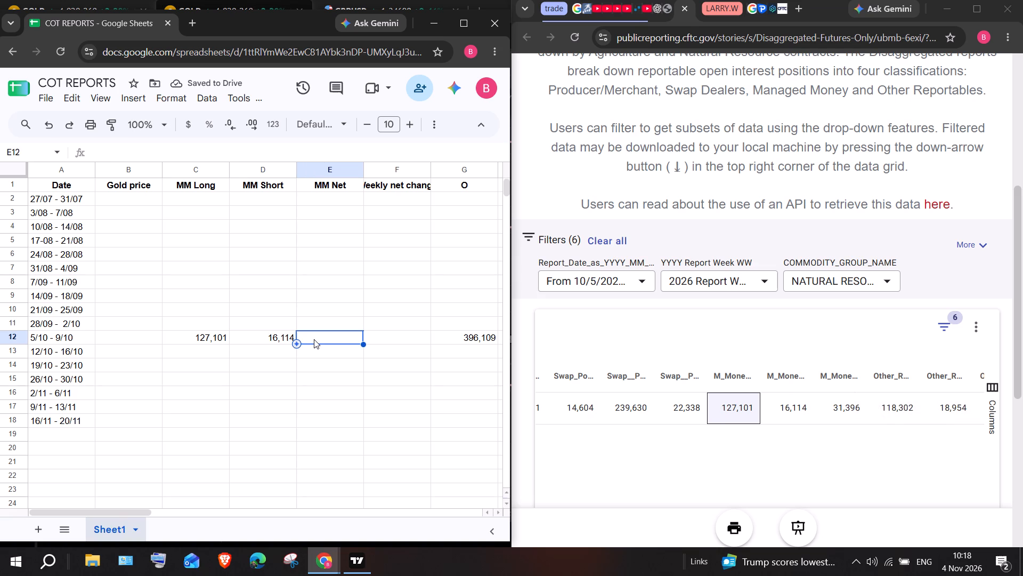
Select the Gold price cell for the 5/10 - 9/10 week and check the report date and week of the CFTC gold record.
click(139, 339)
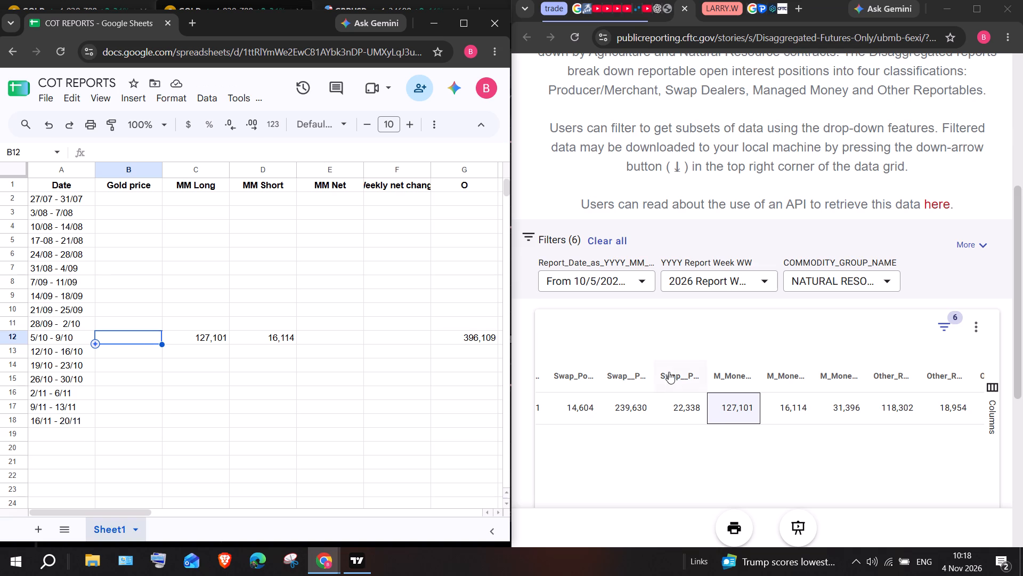
scroll(600, 418, right, 3)
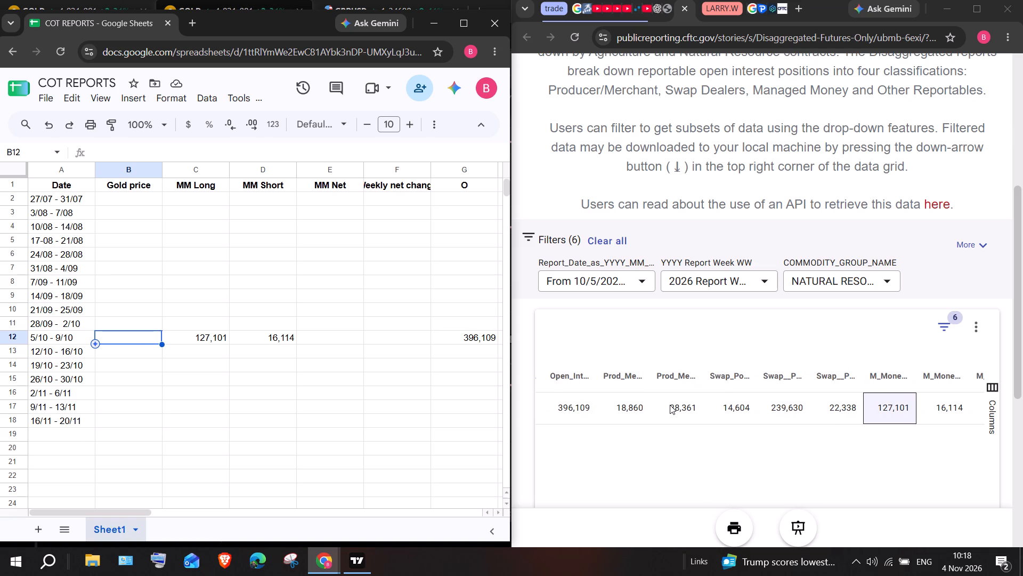
scroll(670, 405, right, 5)
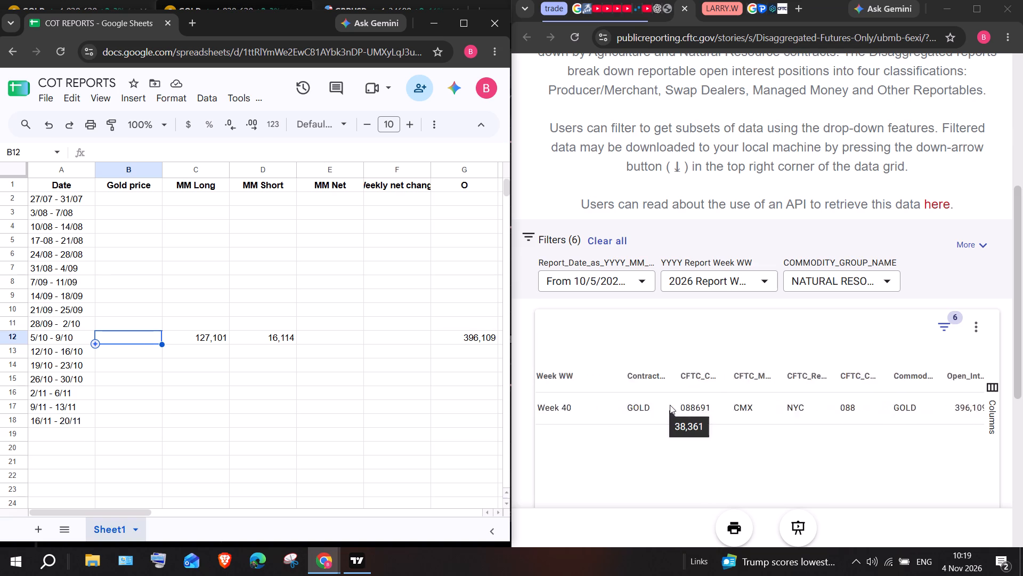
scroll(670, 405, right, 3)
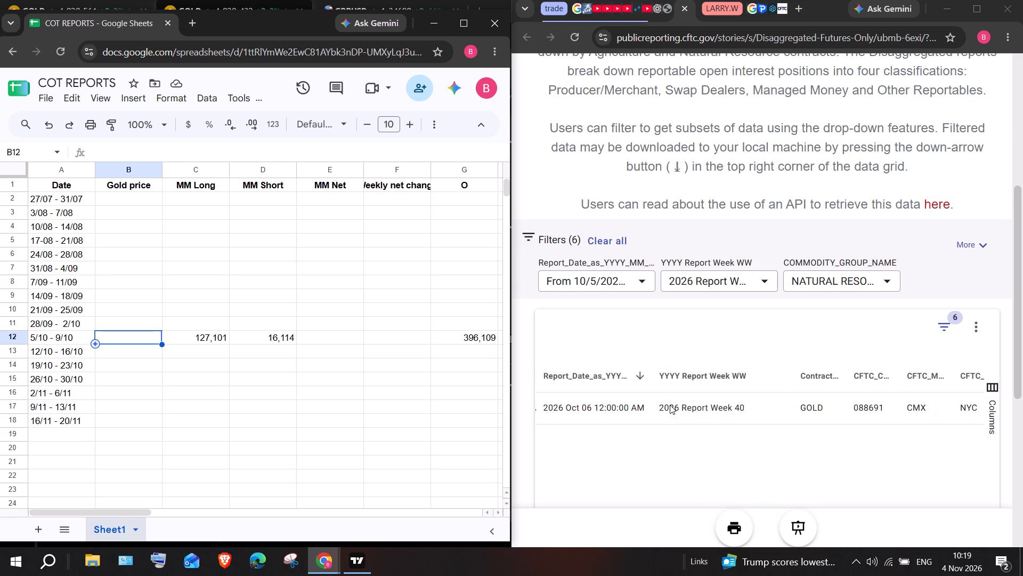
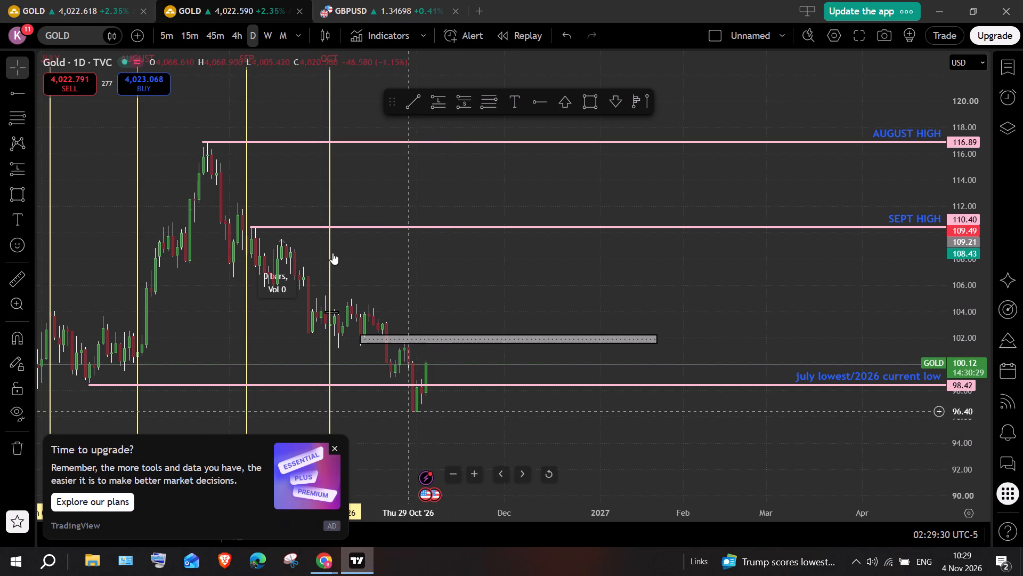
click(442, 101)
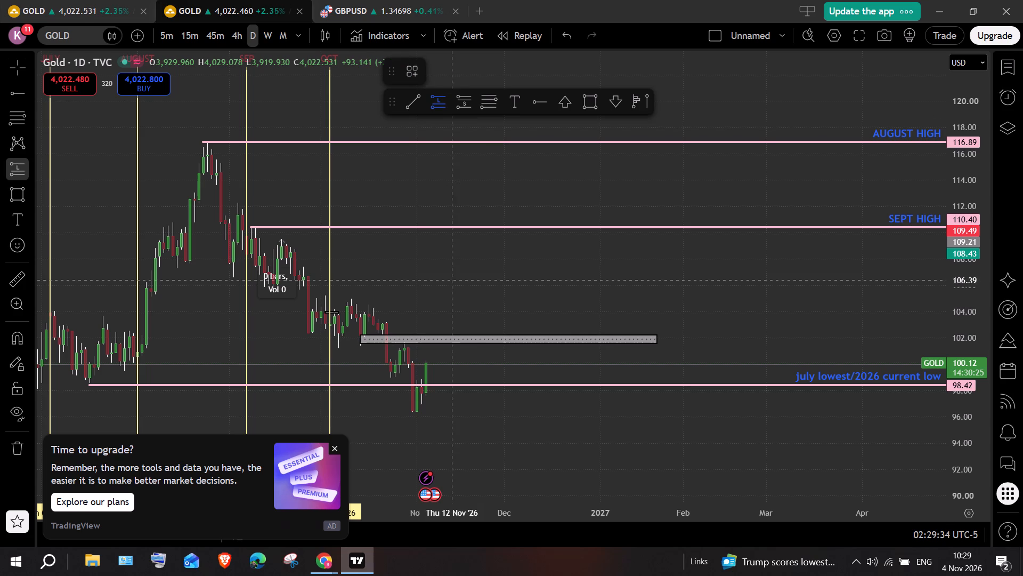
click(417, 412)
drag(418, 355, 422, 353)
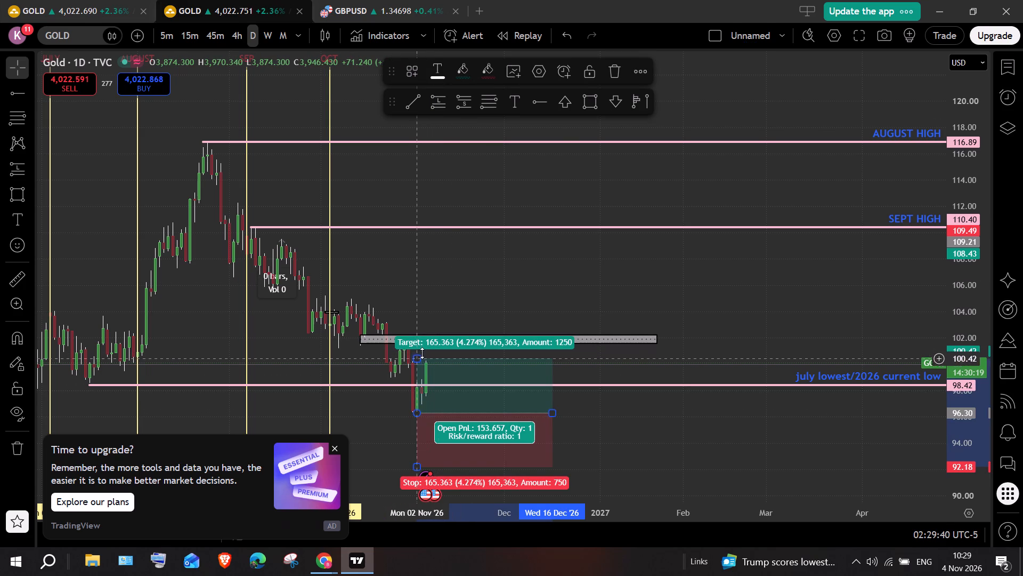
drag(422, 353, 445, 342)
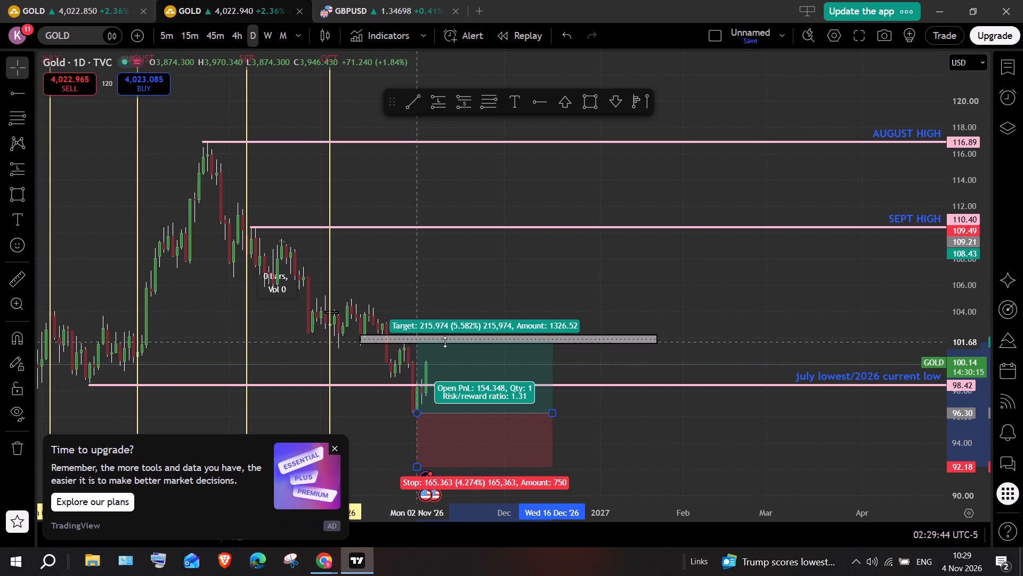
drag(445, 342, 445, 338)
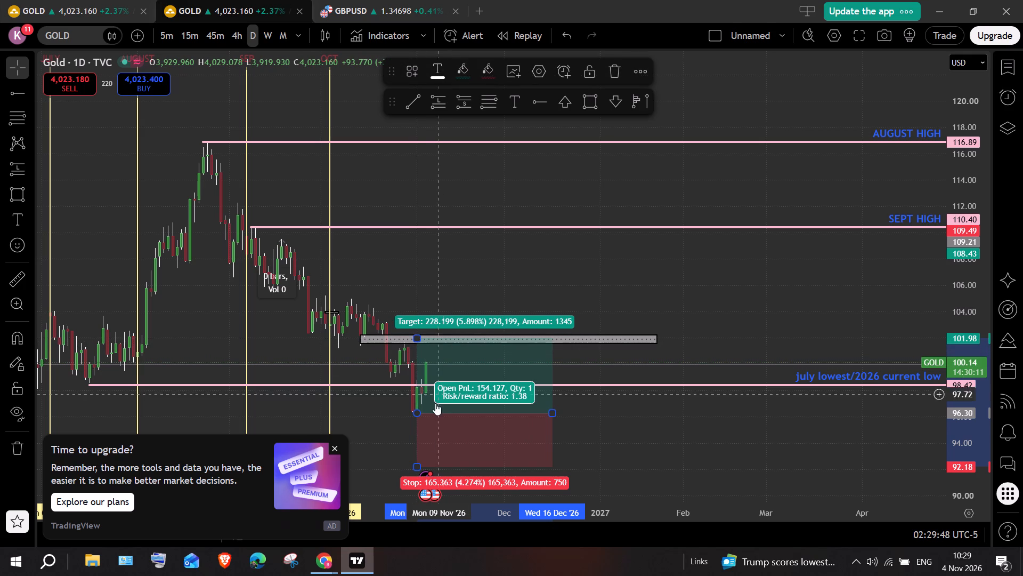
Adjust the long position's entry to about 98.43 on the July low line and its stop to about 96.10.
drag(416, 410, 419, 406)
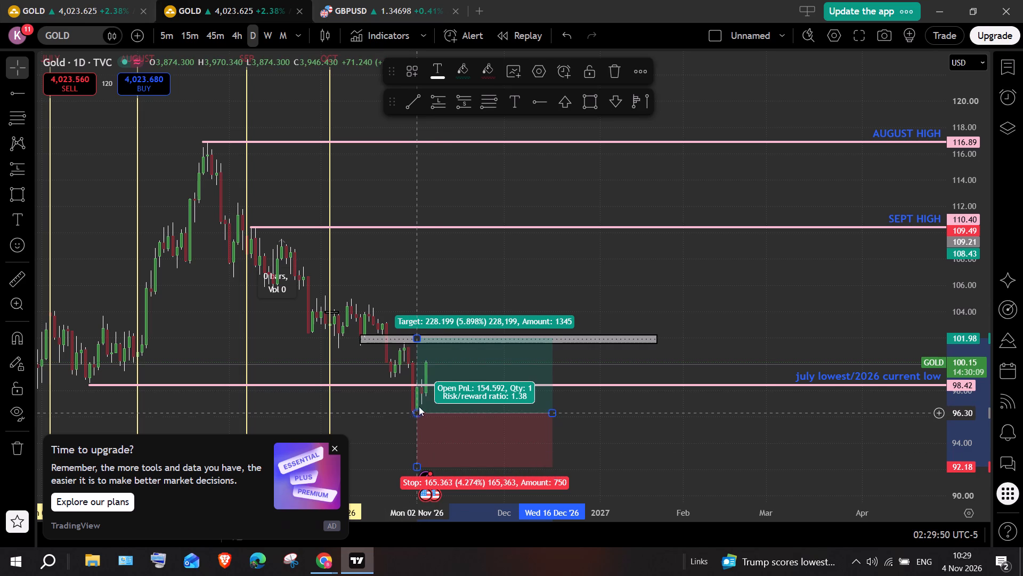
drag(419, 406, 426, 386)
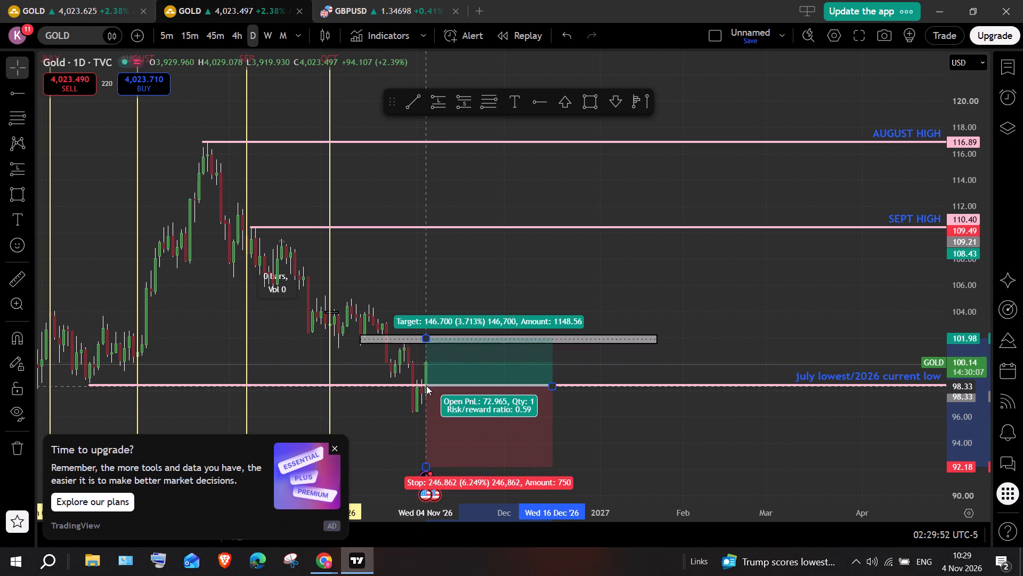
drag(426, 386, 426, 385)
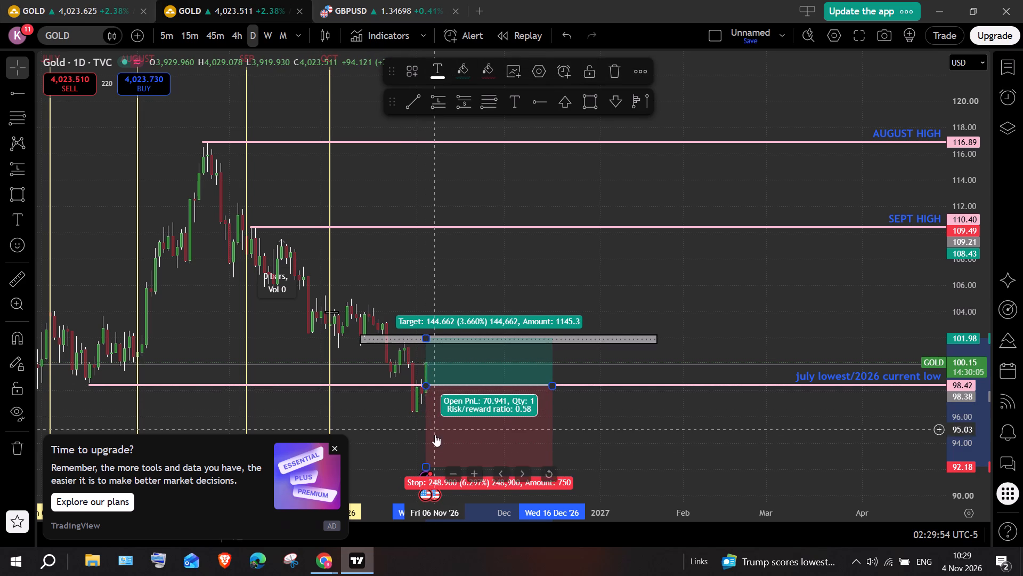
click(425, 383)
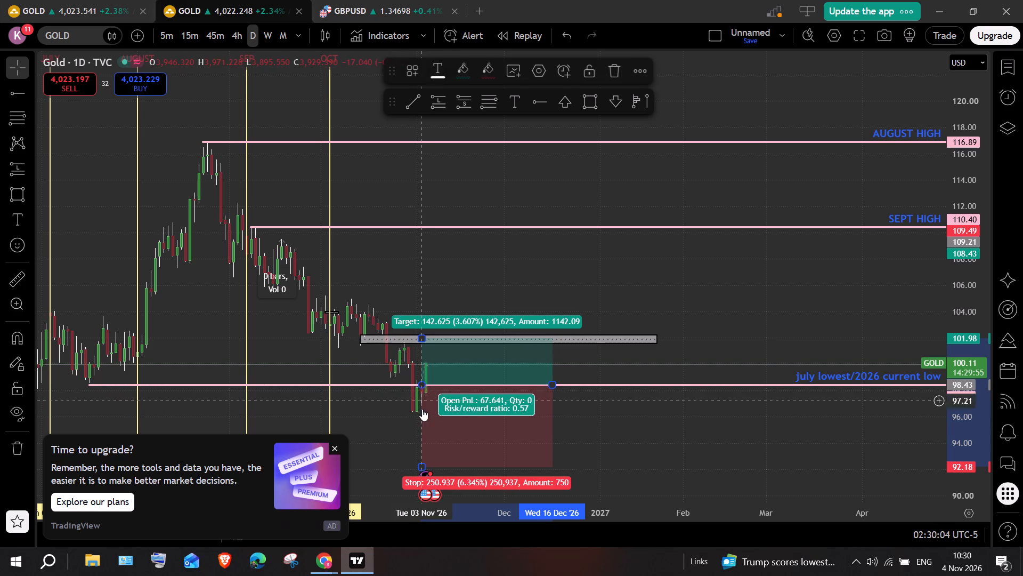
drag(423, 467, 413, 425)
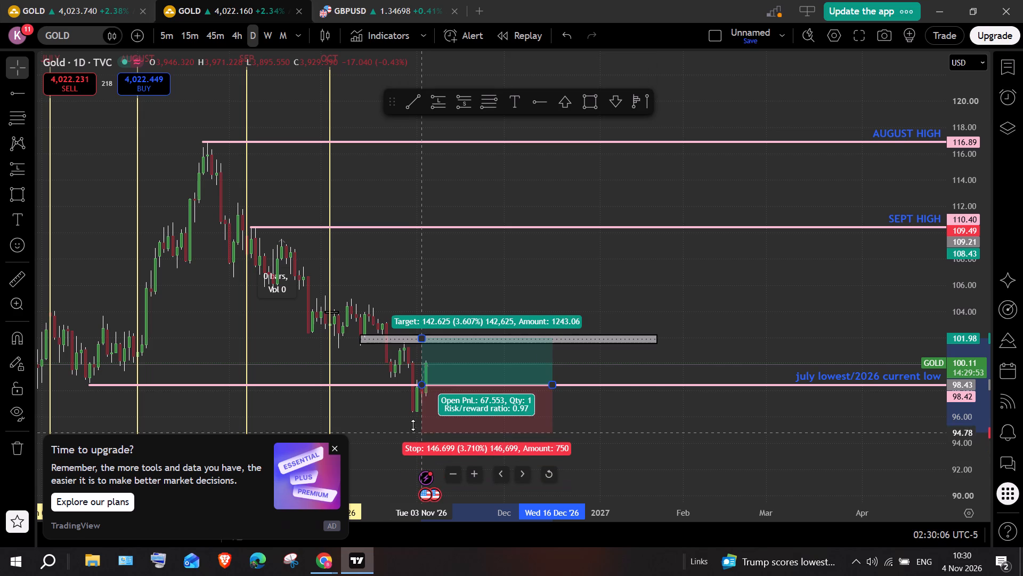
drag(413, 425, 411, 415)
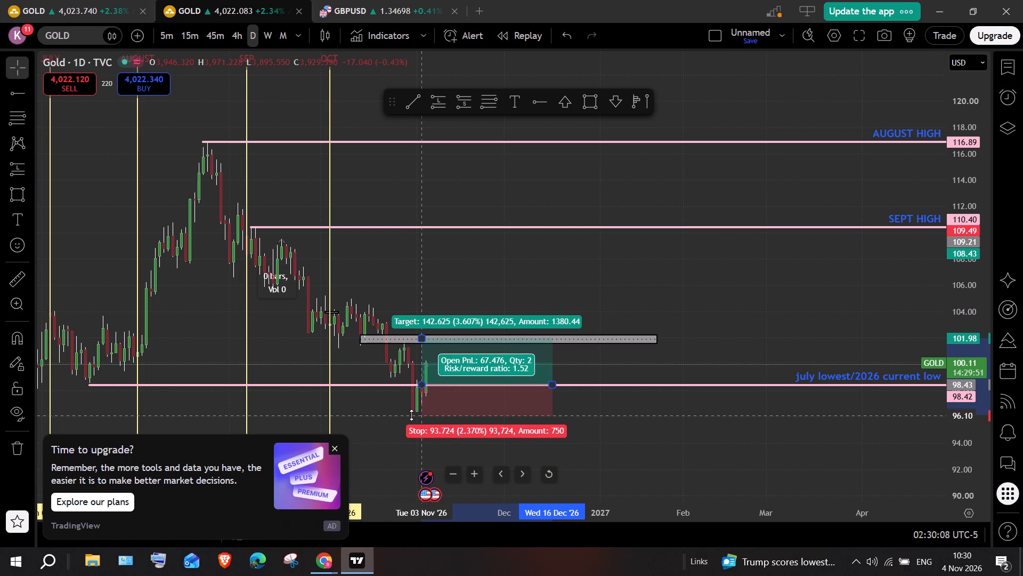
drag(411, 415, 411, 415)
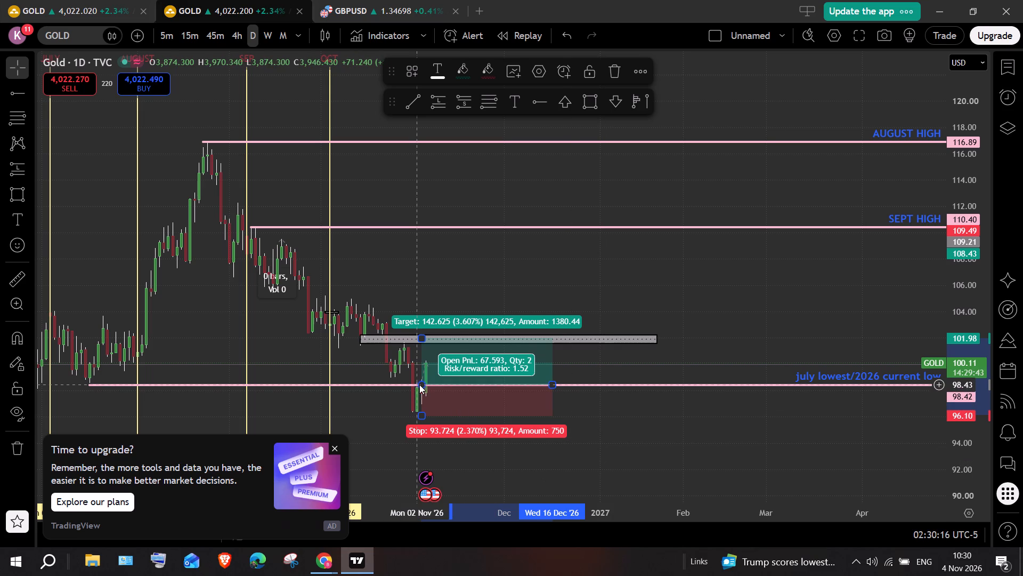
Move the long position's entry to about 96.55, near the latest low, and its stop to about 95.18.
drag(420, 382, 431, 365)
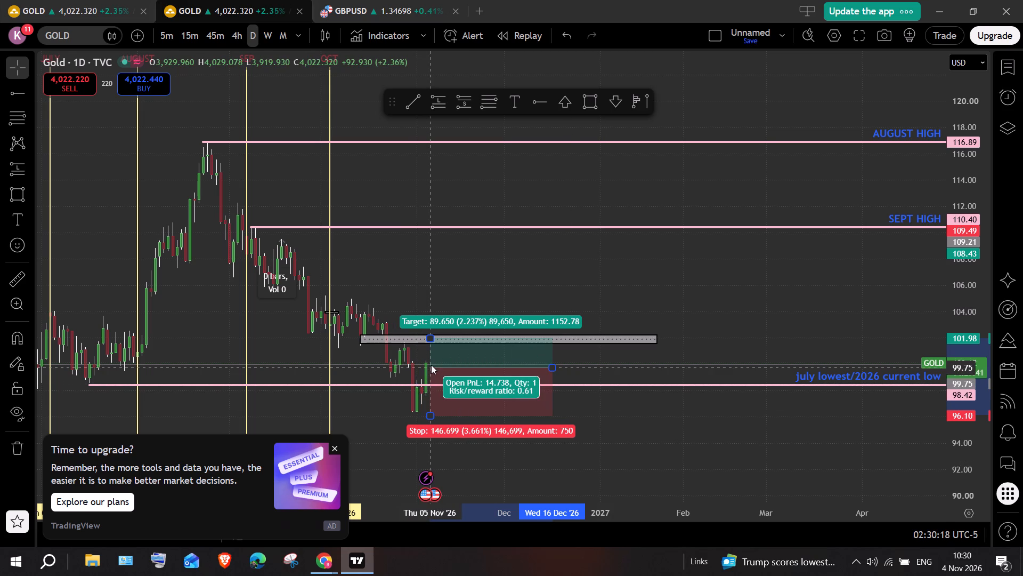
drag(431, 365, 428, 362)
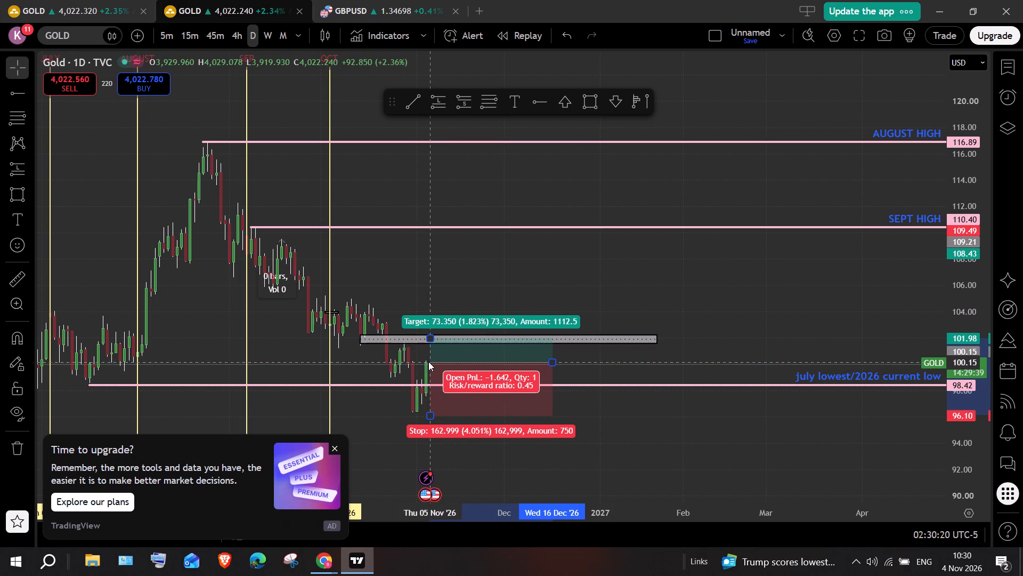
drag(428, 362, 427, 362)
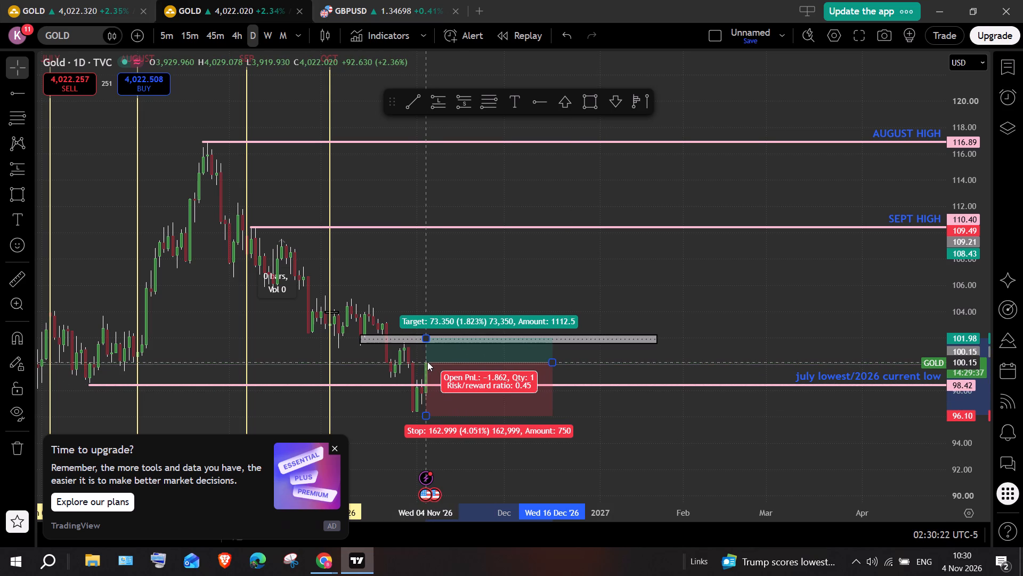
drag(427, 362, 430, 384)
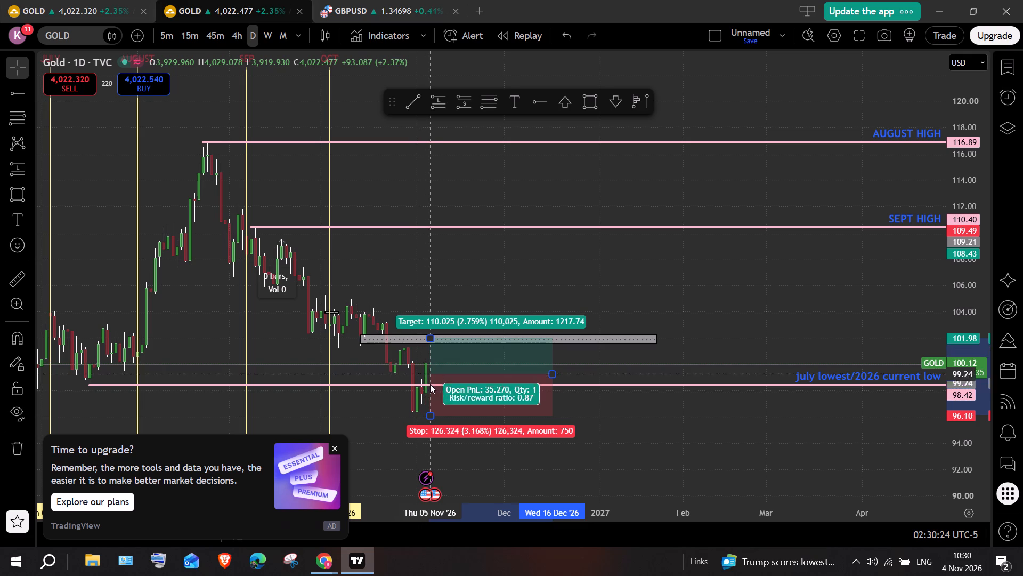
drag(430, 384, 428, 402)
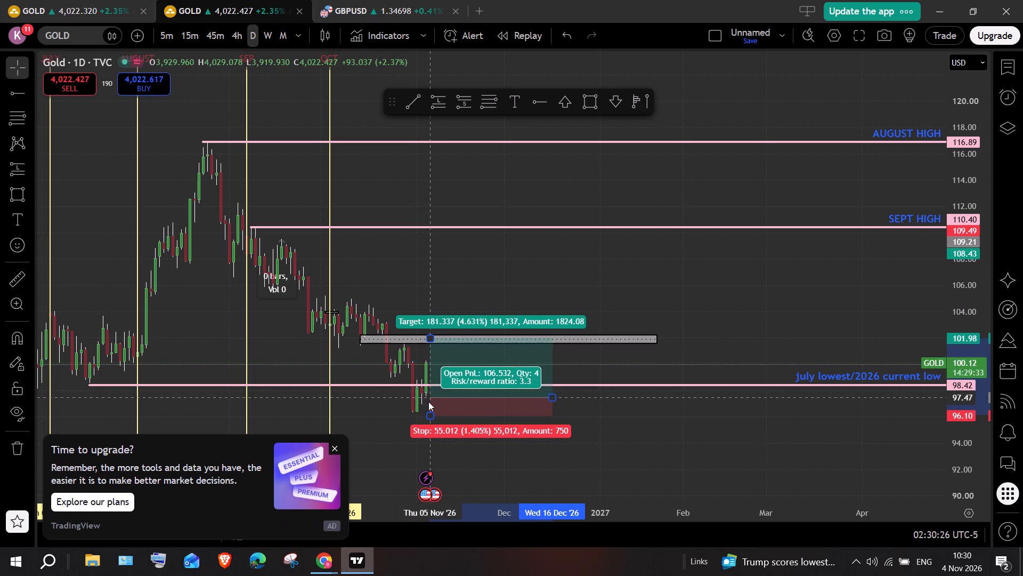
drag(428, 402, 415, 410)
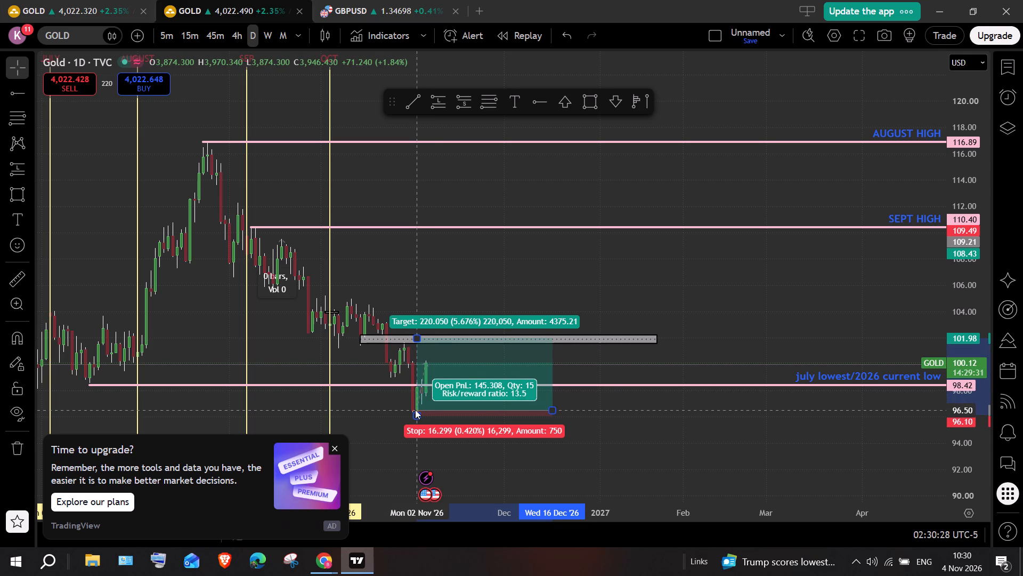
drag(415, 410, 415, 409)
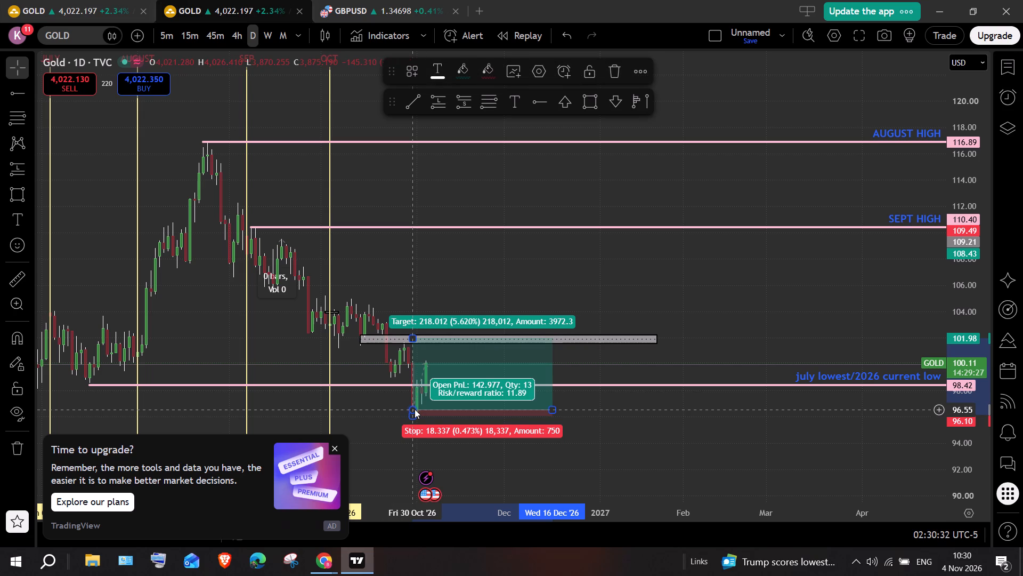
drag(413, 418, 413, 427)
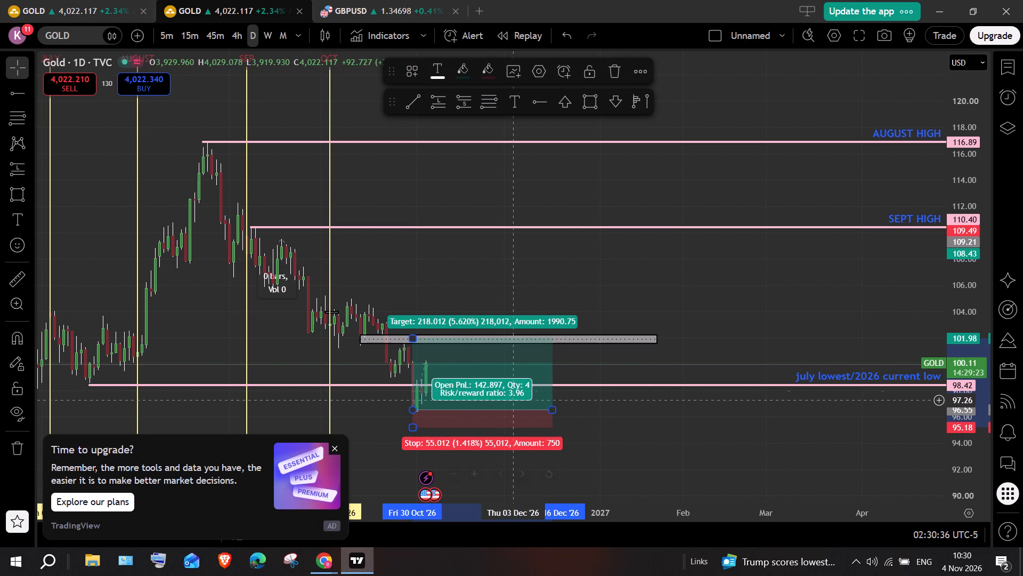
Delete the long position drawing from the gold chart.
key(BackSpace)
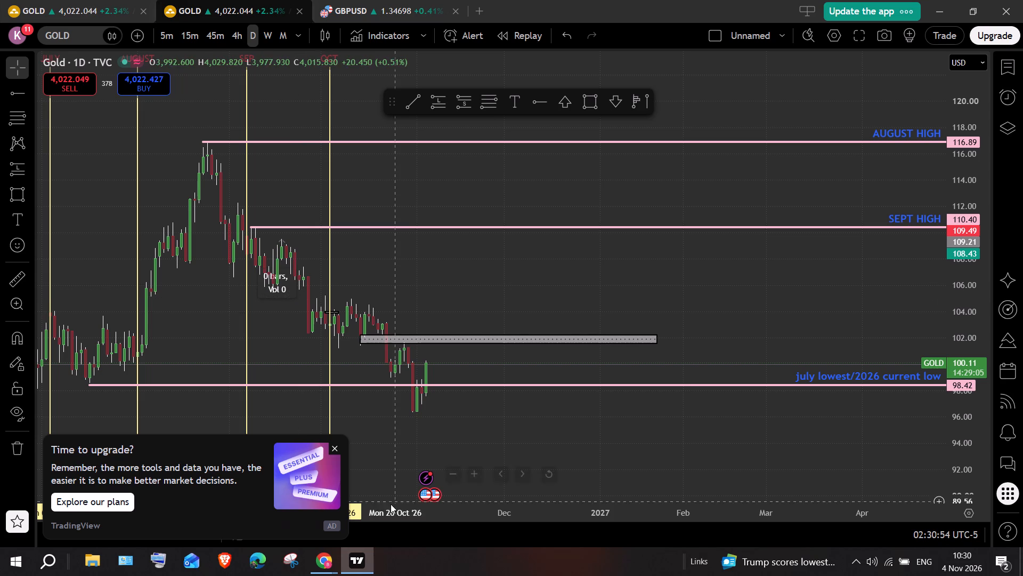
Dismiss the upgrade advertisement and the ad-free offer covering the gold chart.
click(334, 447)
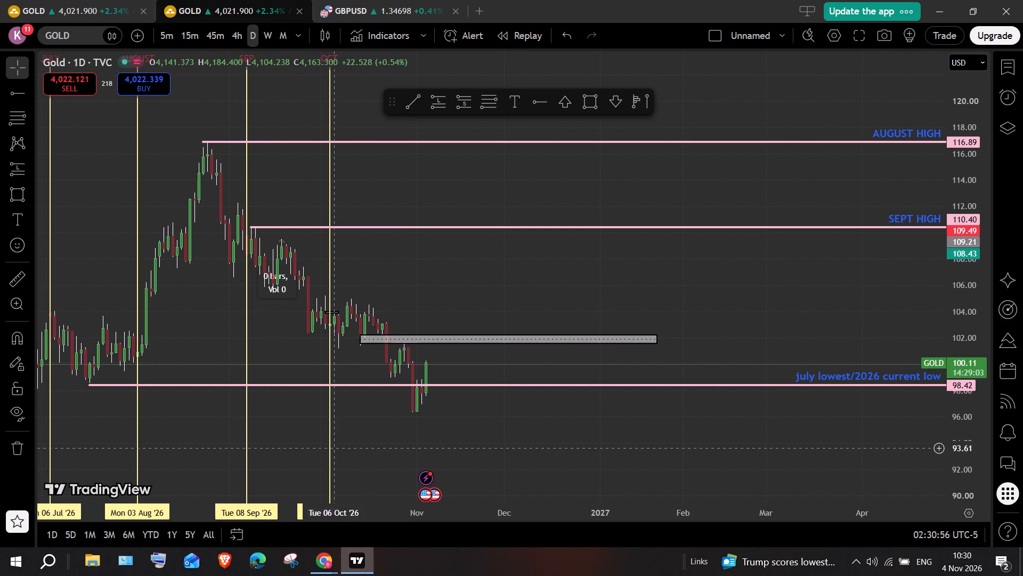
click(270, 39)
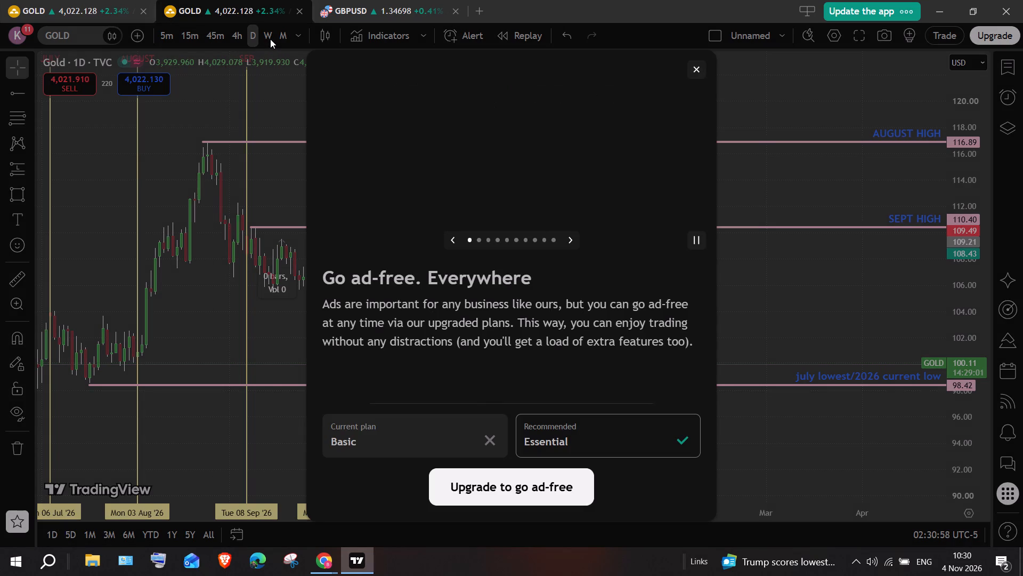
click(699, 63)
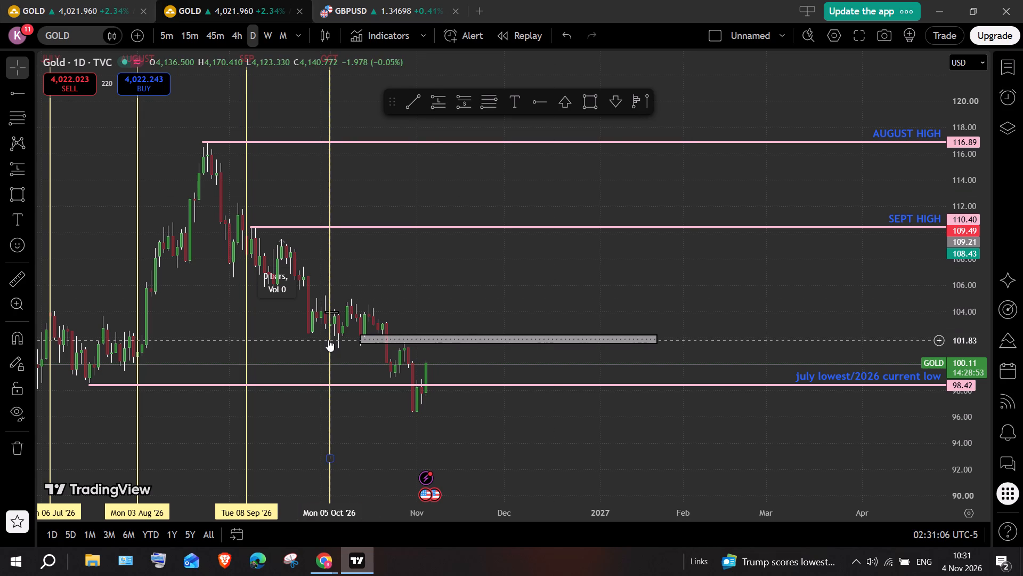
scroll(328, 340, right, 2)
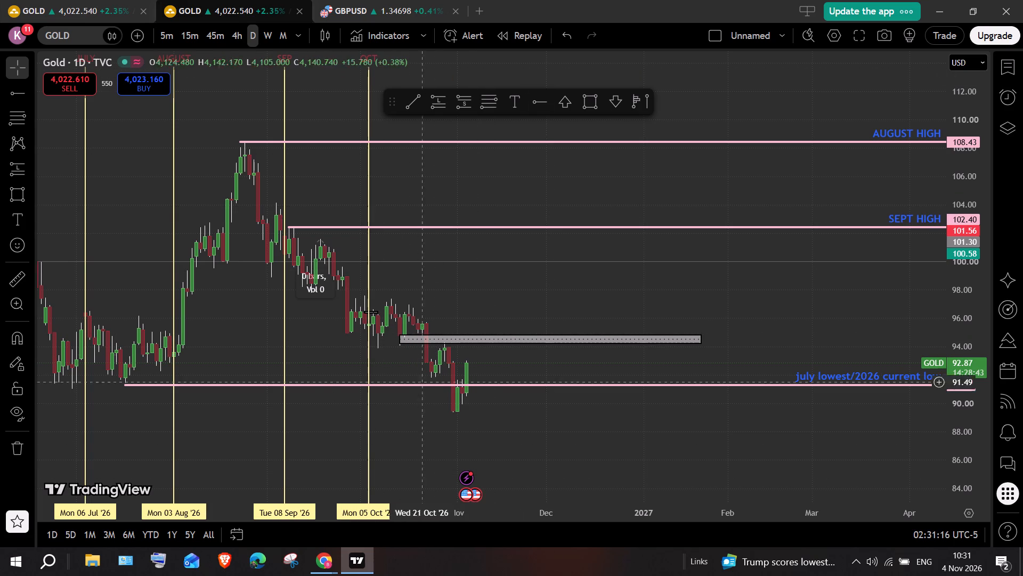
Switch back to Chrome's spreadsheet and ChatGPT windows, and bring up the CFTC Disaggregated Futures Only report page.
click(323, 556)
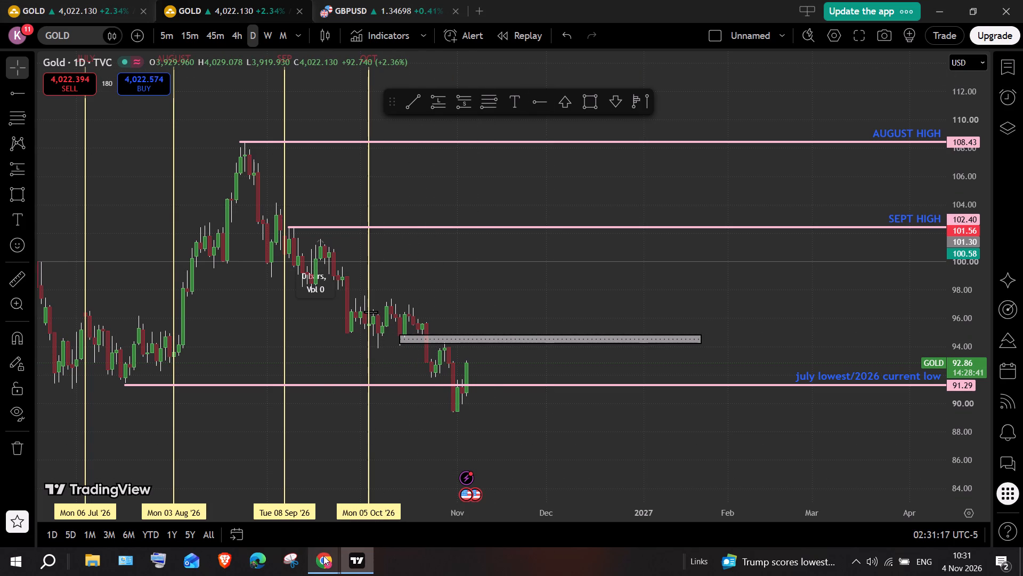
click(355, 494)
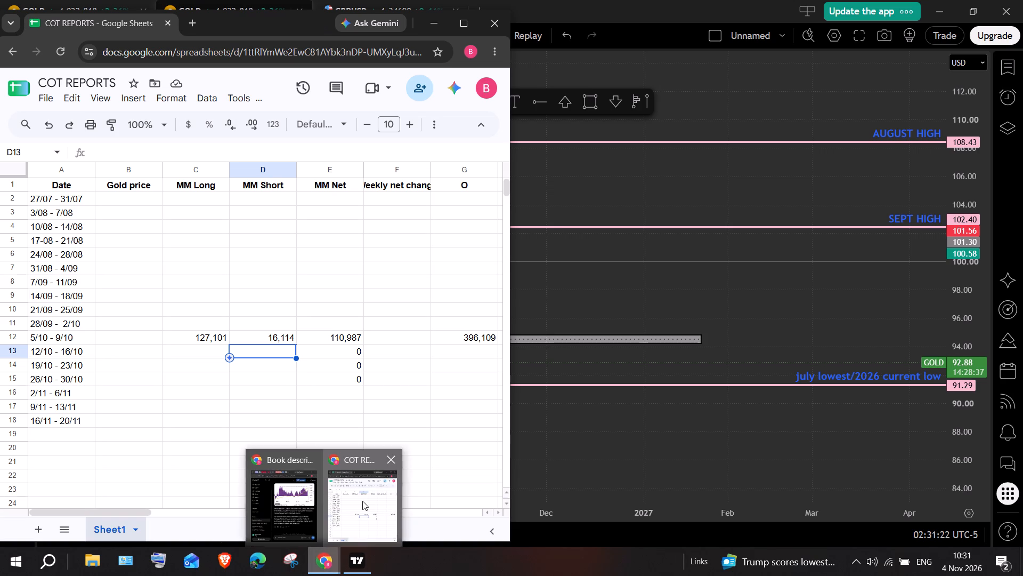
click(362, 501)
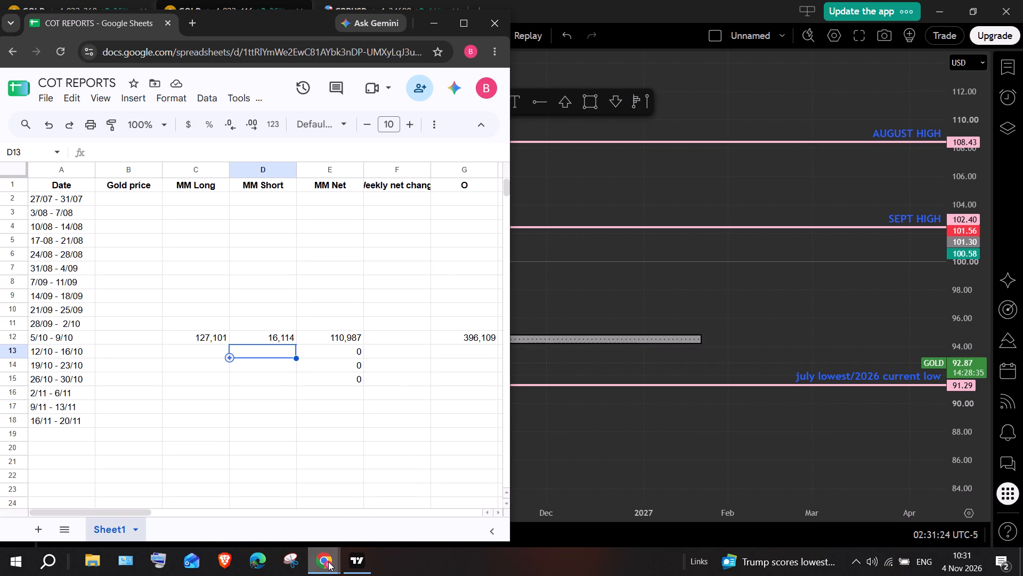
click(298, 540)
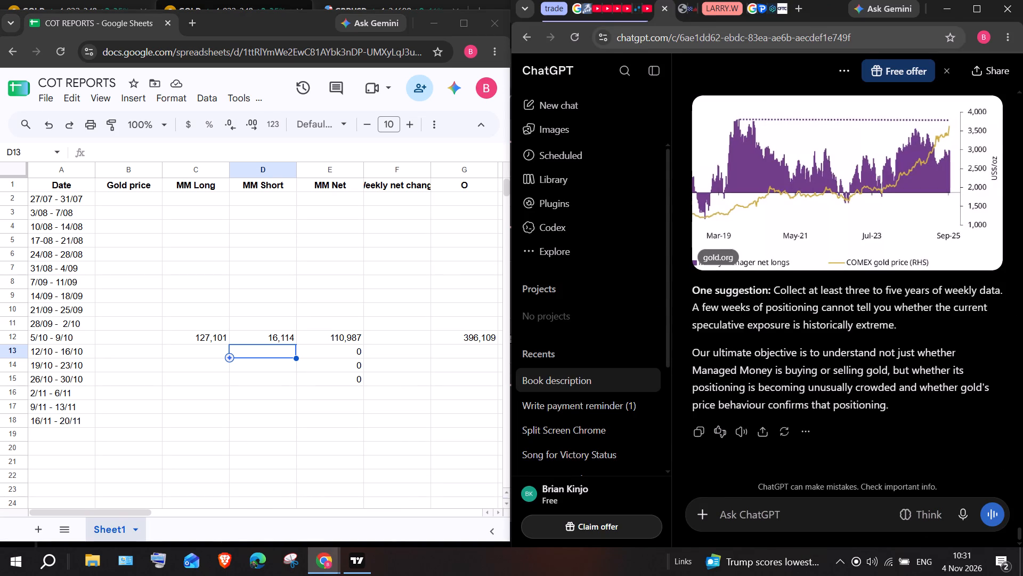
click(695, 7)
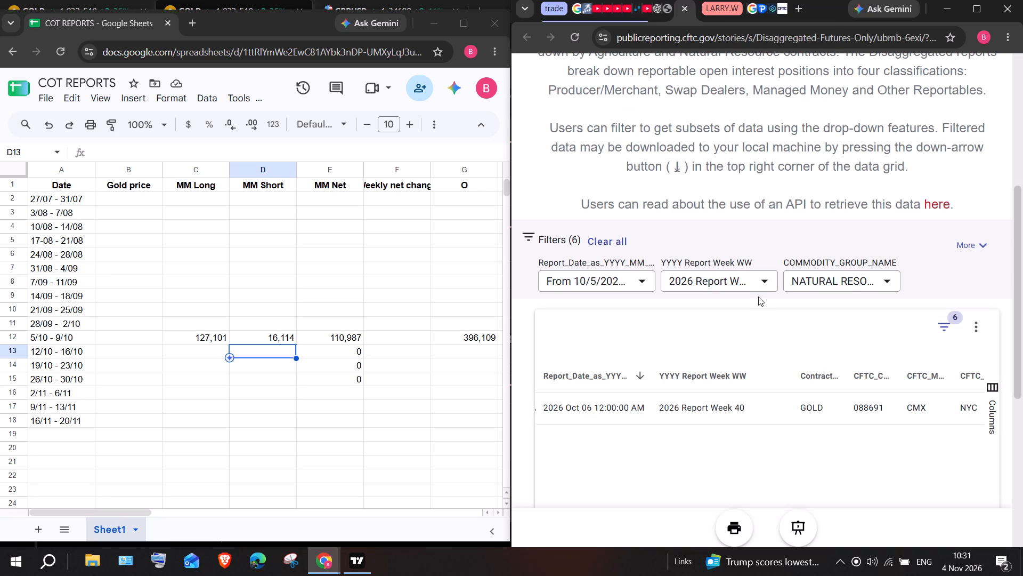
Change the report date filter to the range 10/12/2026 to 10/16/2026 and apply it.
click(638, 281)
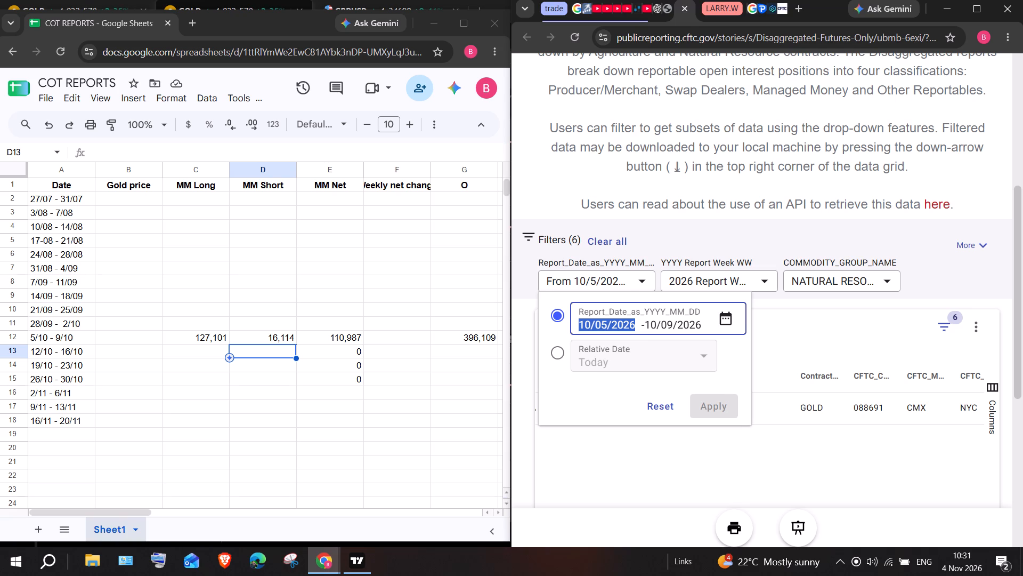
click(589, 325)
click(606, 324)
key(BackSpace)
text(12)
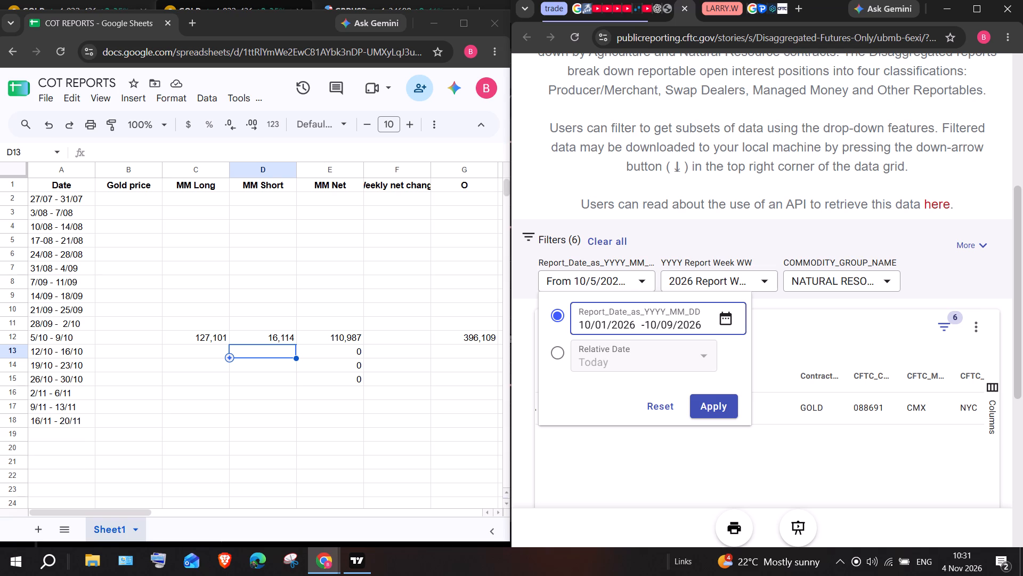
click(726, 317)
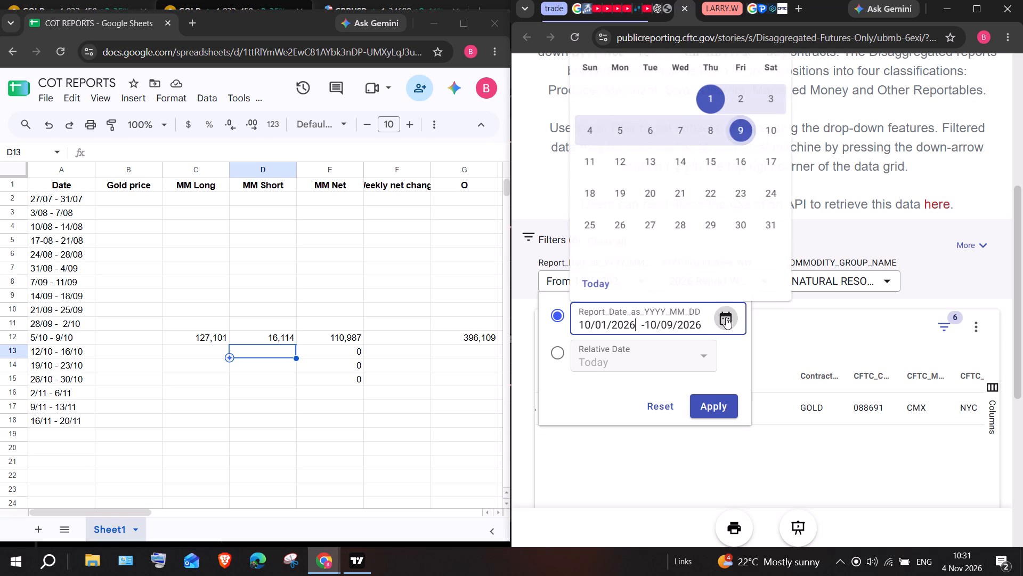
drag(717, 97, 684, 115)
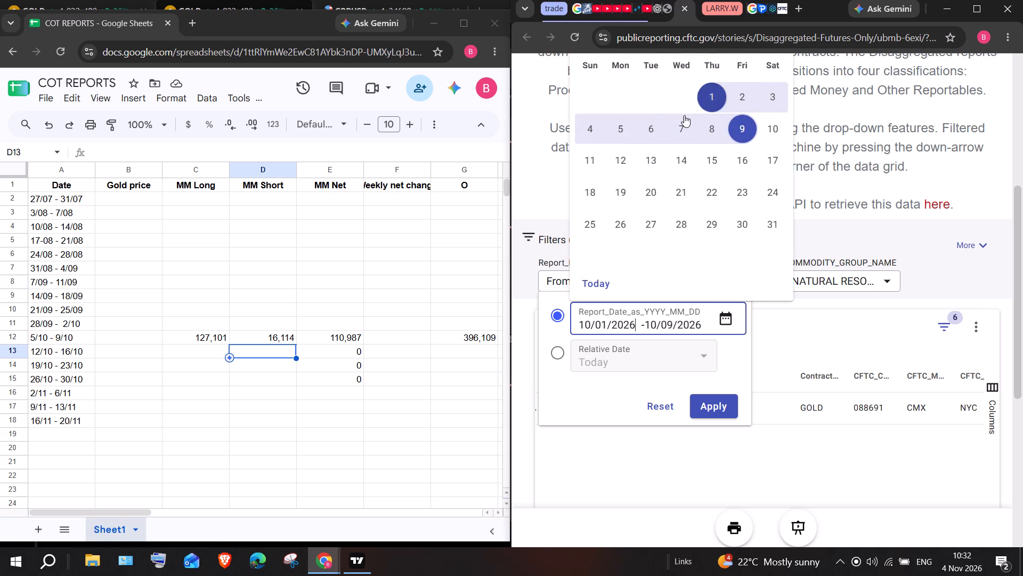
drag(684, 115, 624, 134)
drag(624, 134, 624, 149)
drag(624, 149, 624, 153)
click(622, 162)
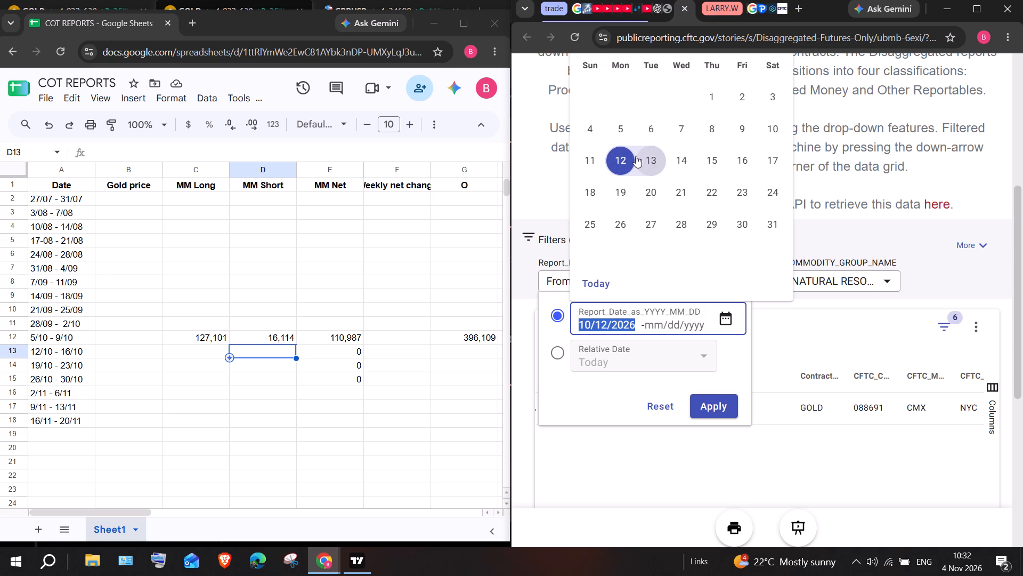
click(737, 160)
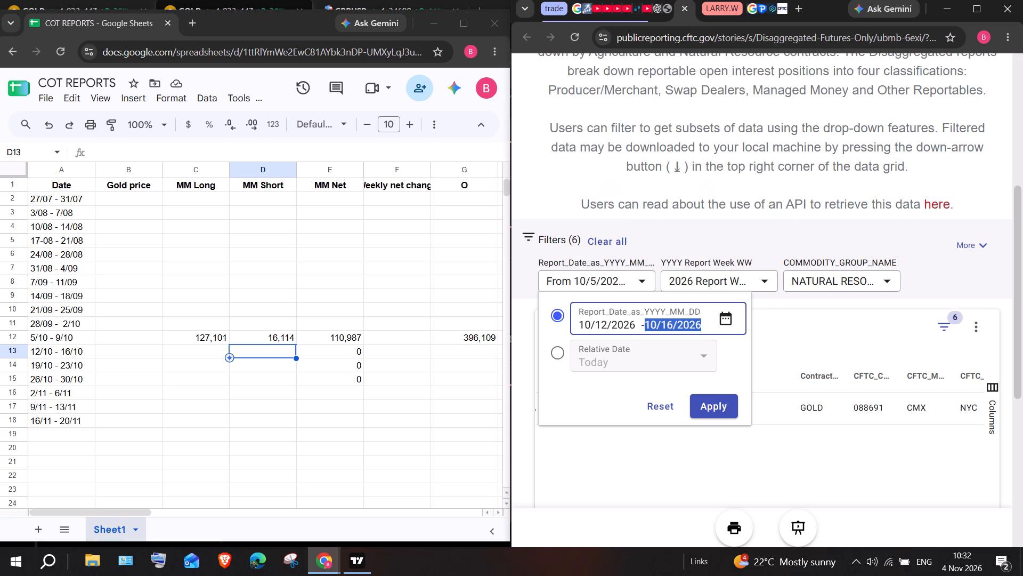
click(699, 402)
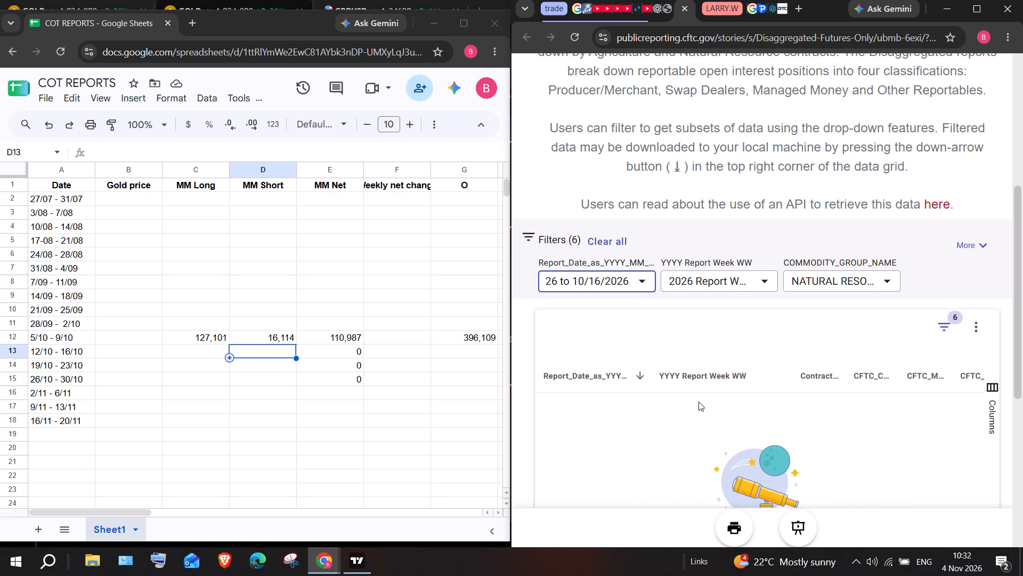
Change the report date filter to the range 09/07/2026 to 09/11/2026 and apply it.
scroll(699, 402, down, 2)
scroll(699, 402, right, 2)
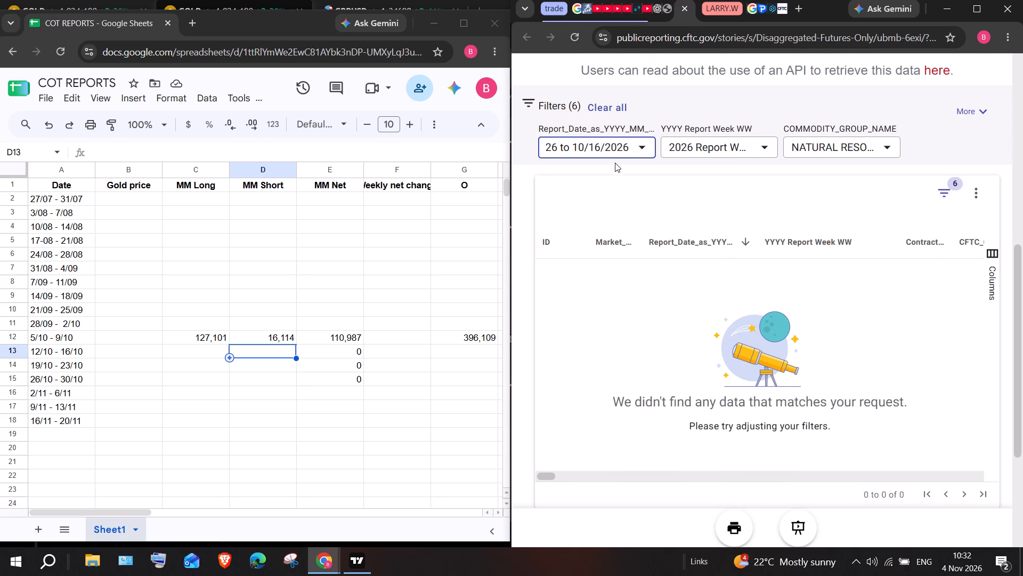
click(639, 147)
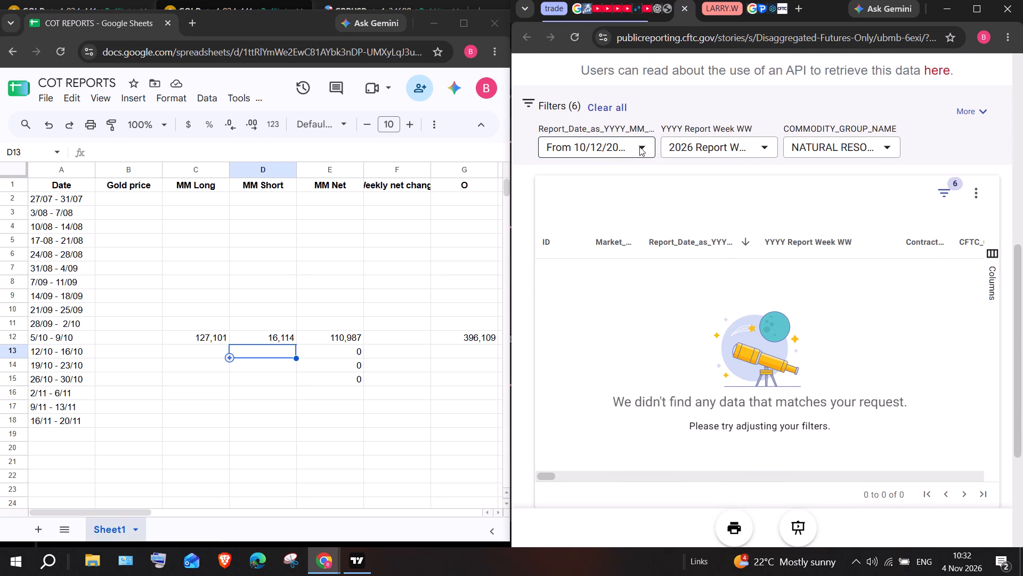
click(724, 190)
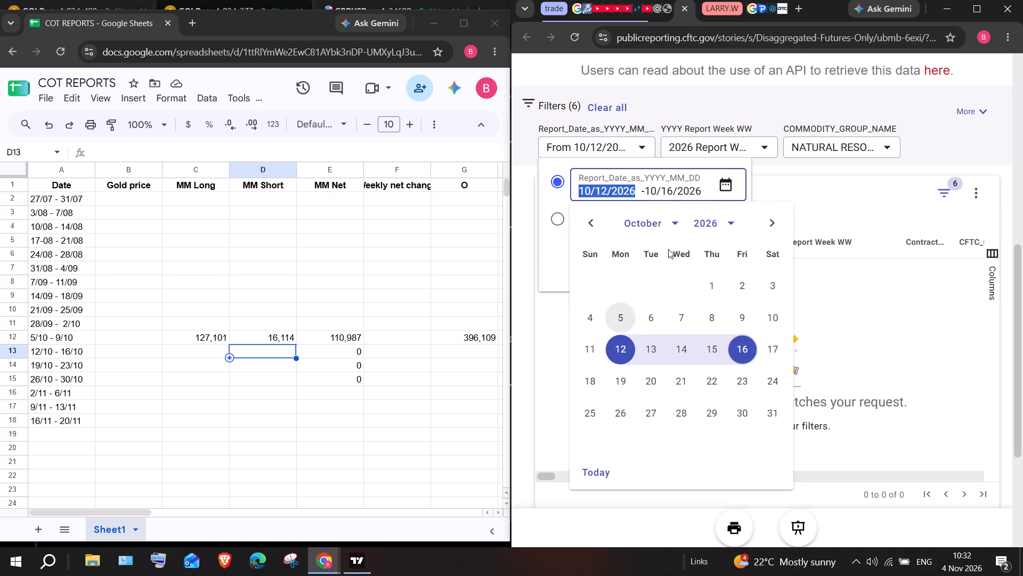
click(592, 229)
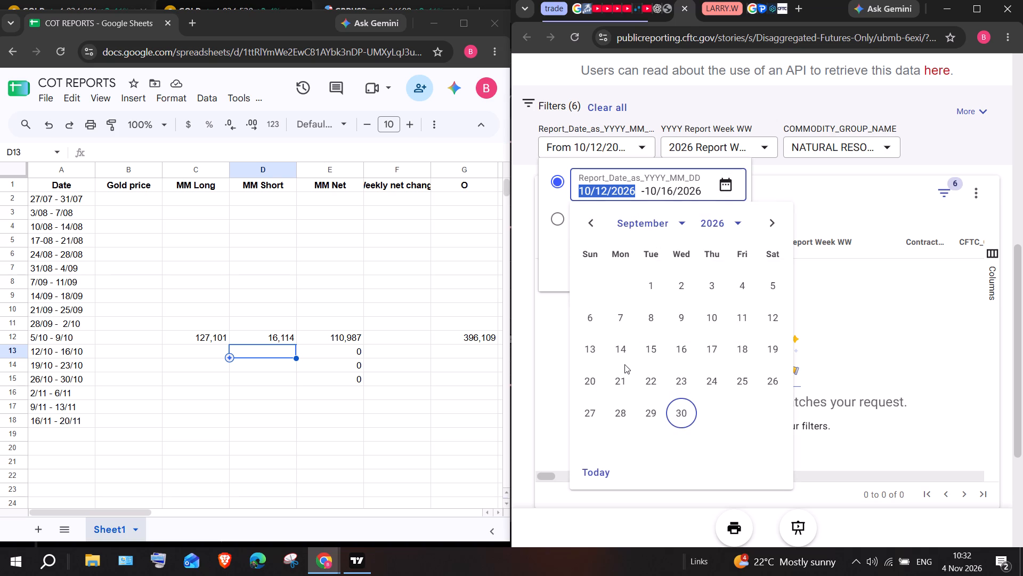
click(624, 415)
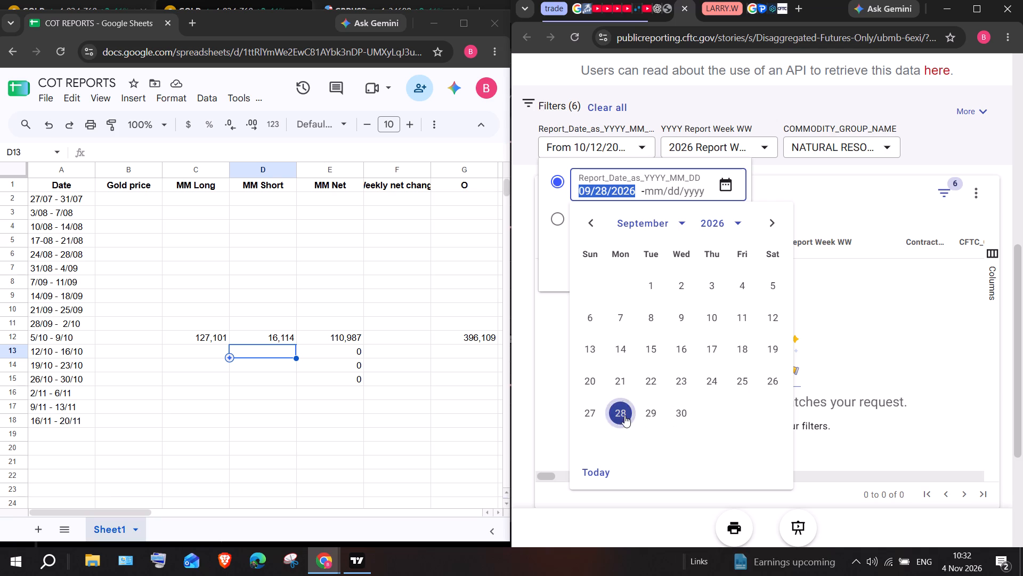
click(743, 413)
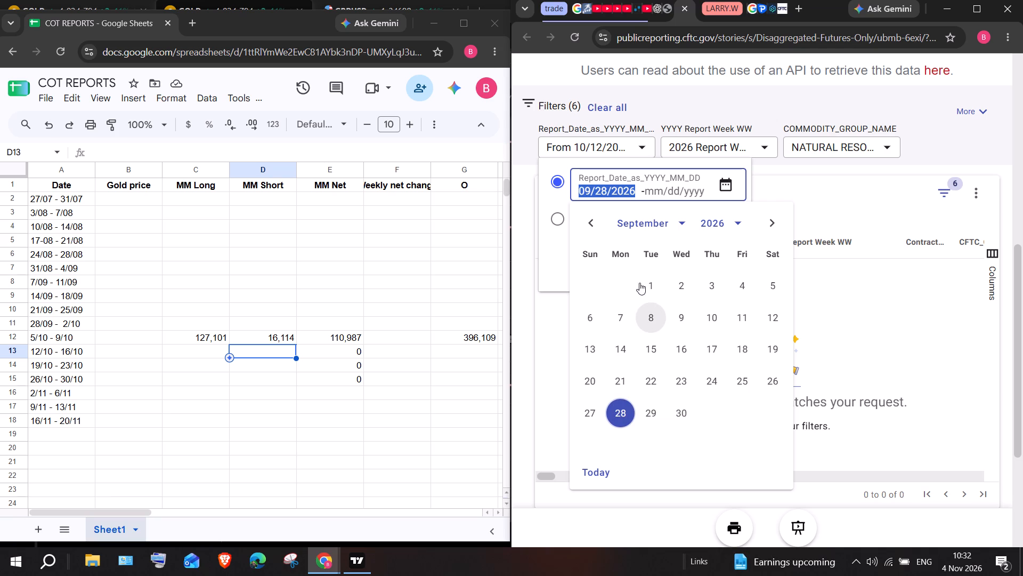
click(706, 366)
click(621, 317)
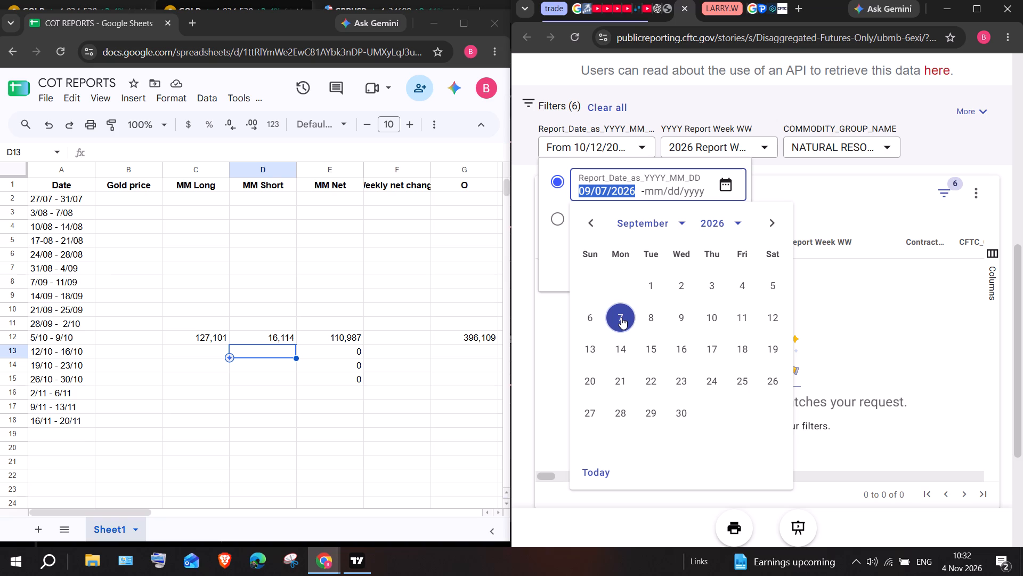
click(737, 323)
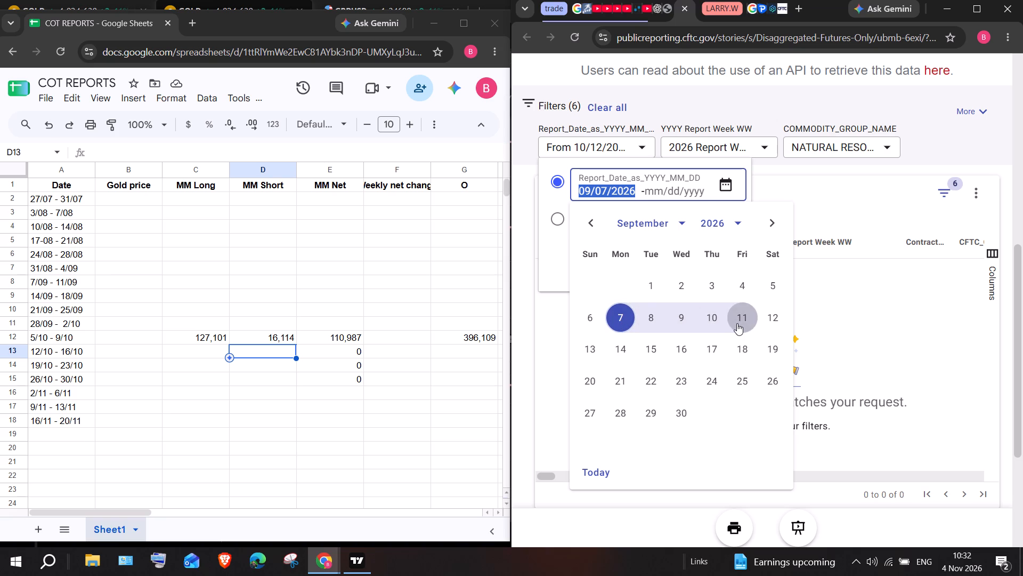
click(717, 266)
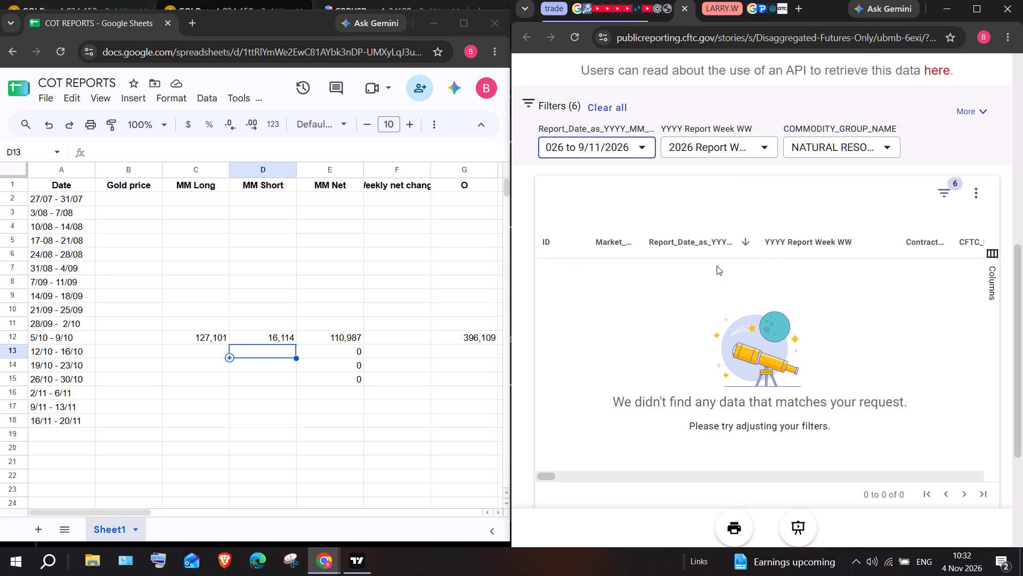
Maximize the CFTC report window and reload the page to reset its filters.
click(985, 7)
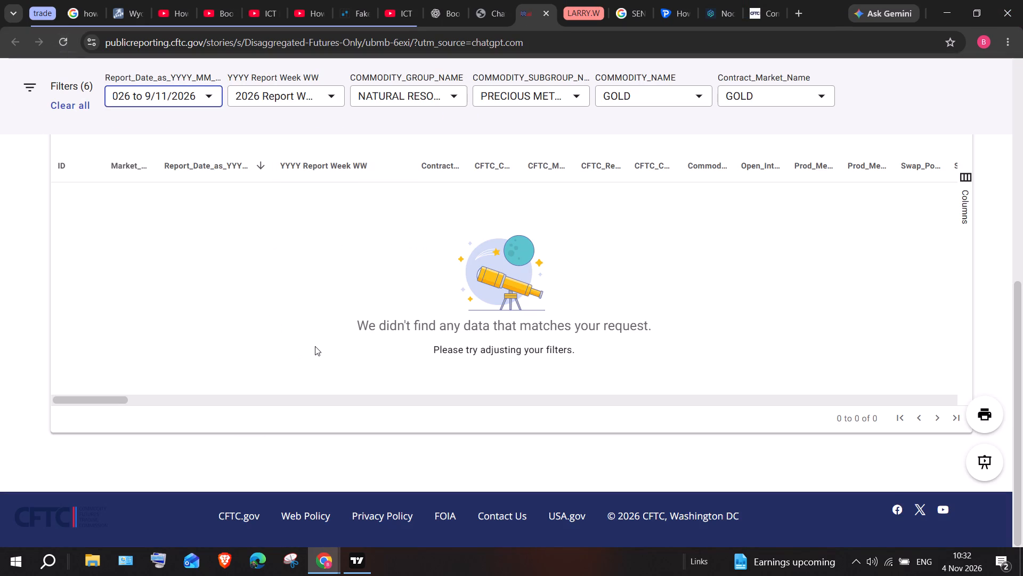
scroll(315, 346, right, 4)
click(64, 32)
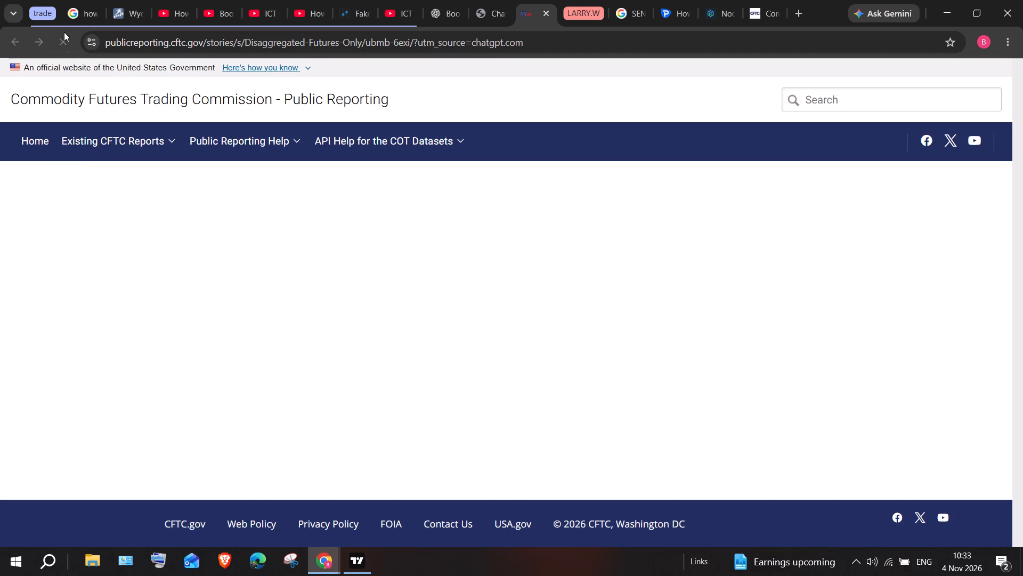
Filter the Disaggregated Futures Only report by the commodity name GOLD.
scroll(277, 199, down, 2)
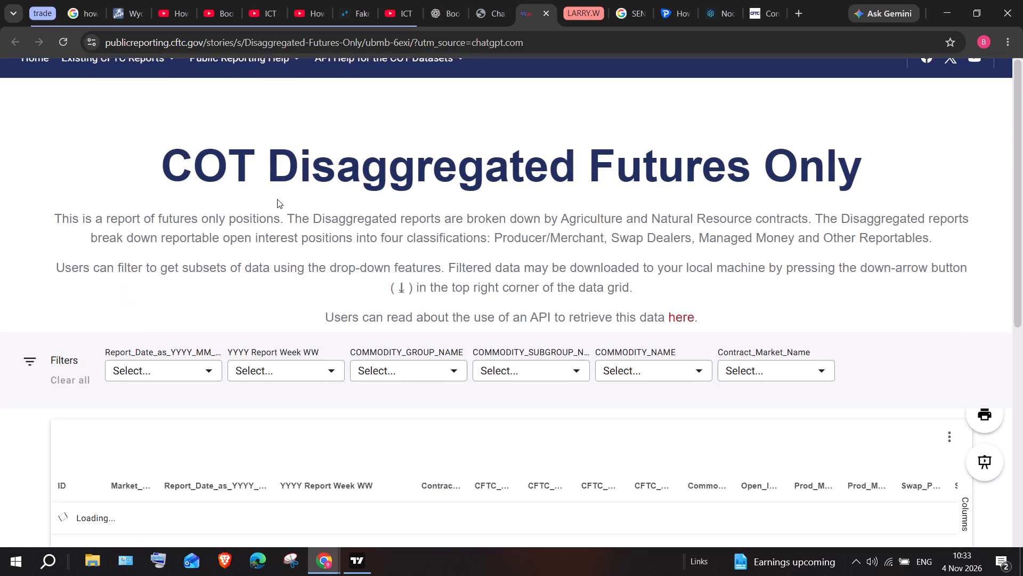
scroll(277, 199, down, 2)
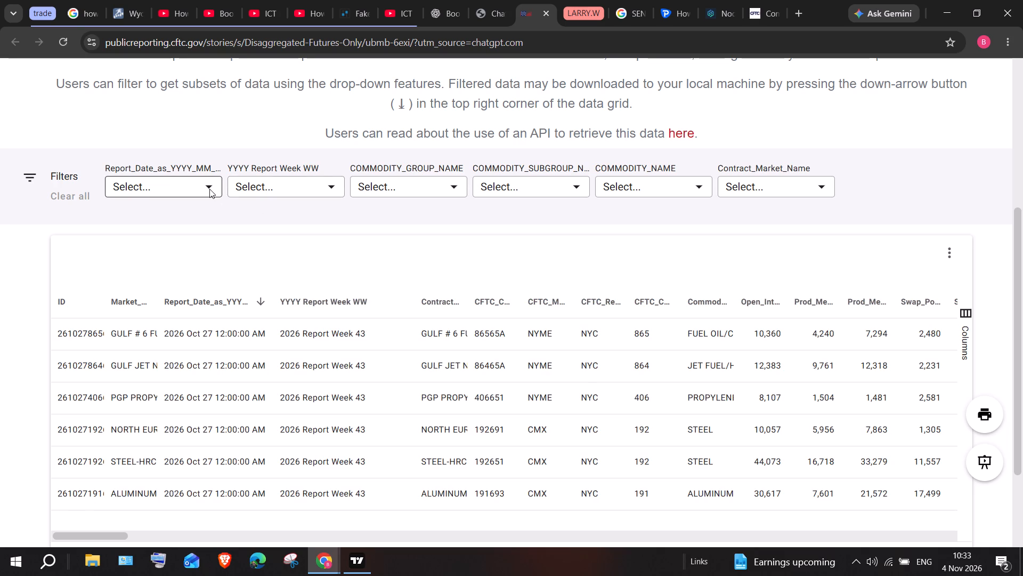
click(695, 188)
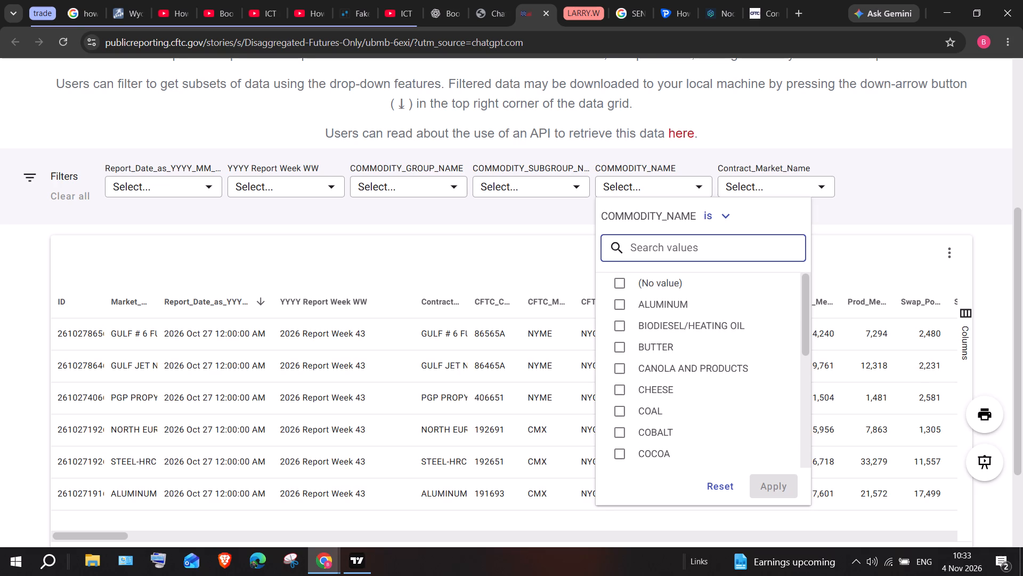
key(g)
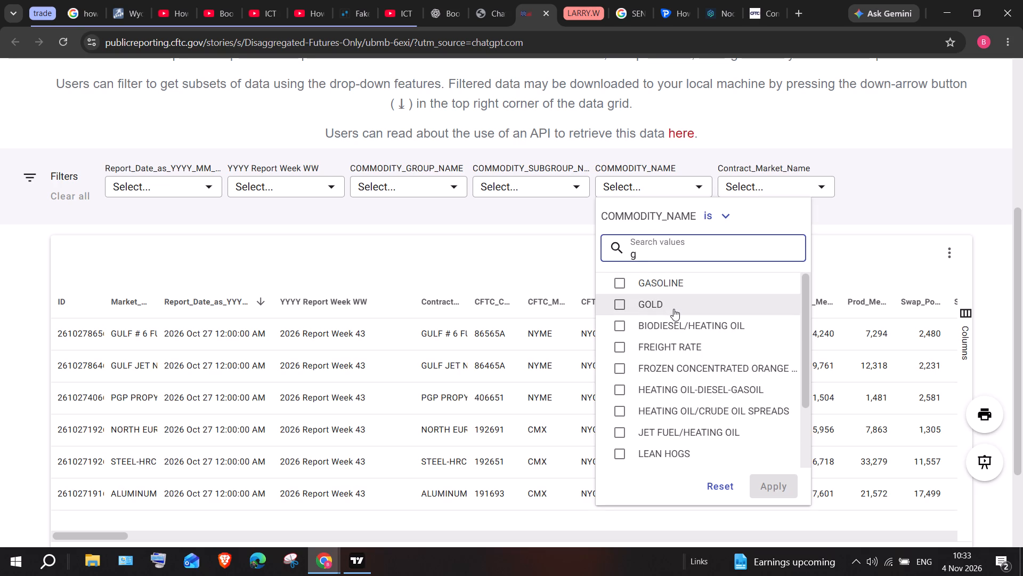
click(673, 309)
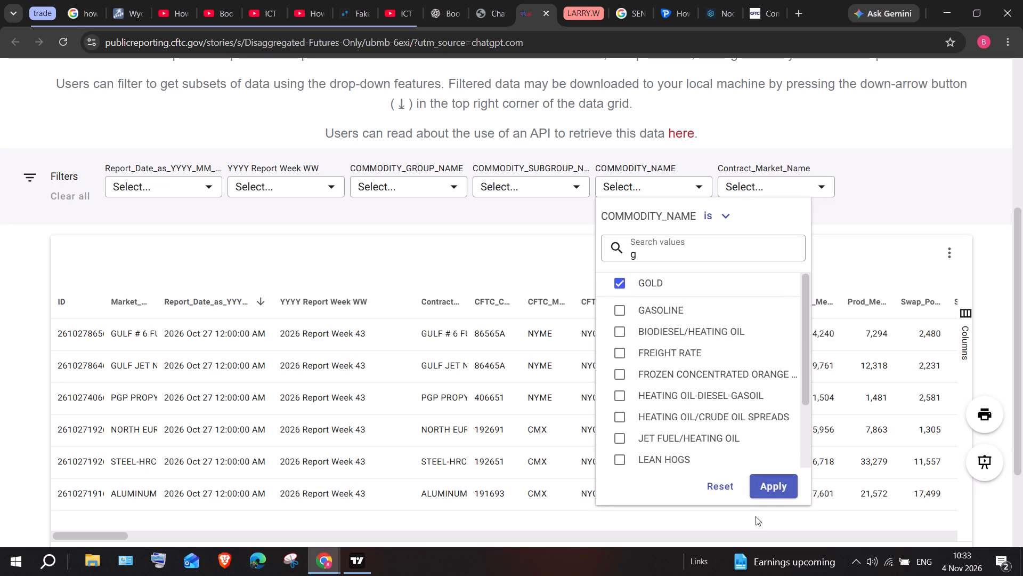
click(766, 493)
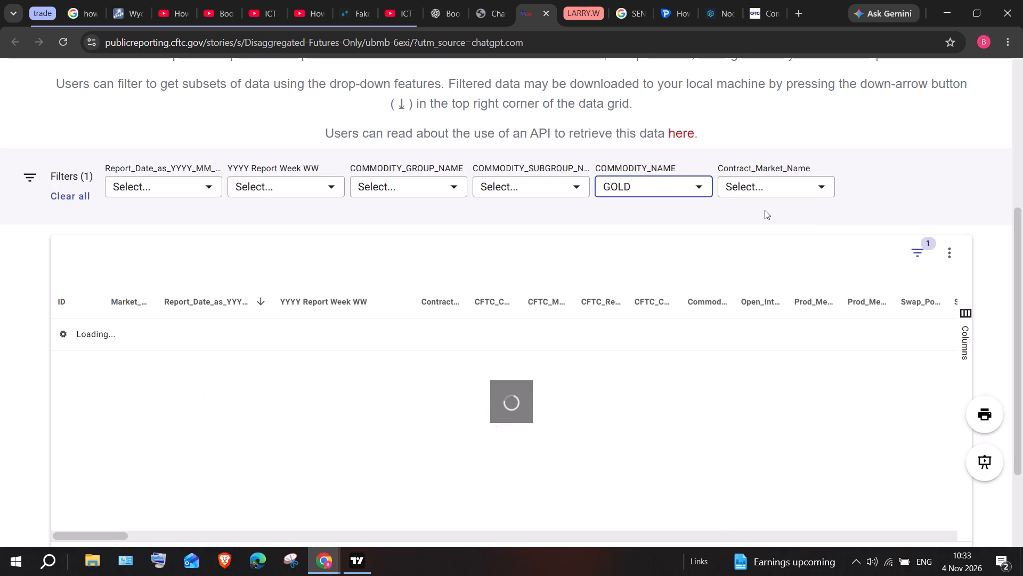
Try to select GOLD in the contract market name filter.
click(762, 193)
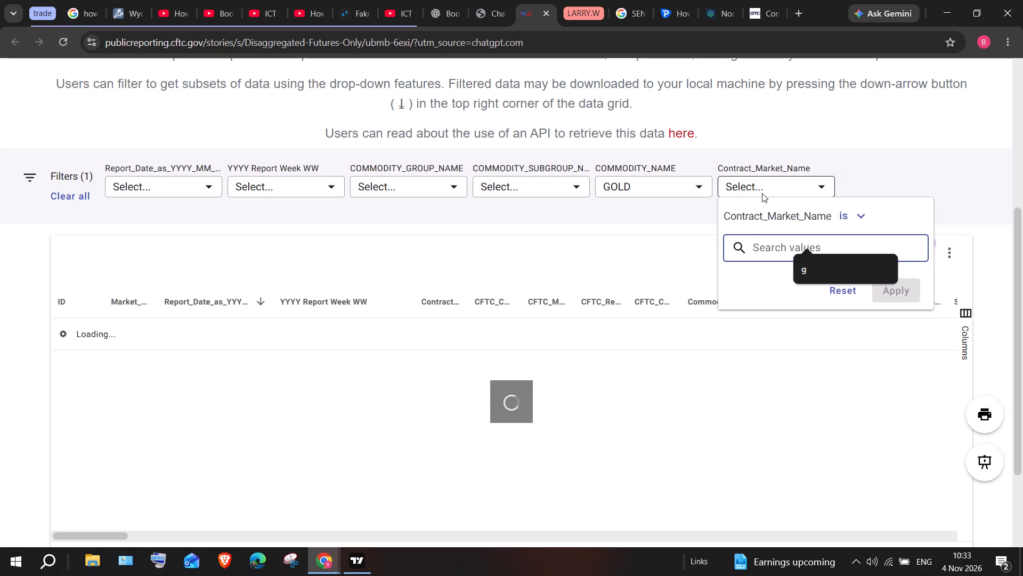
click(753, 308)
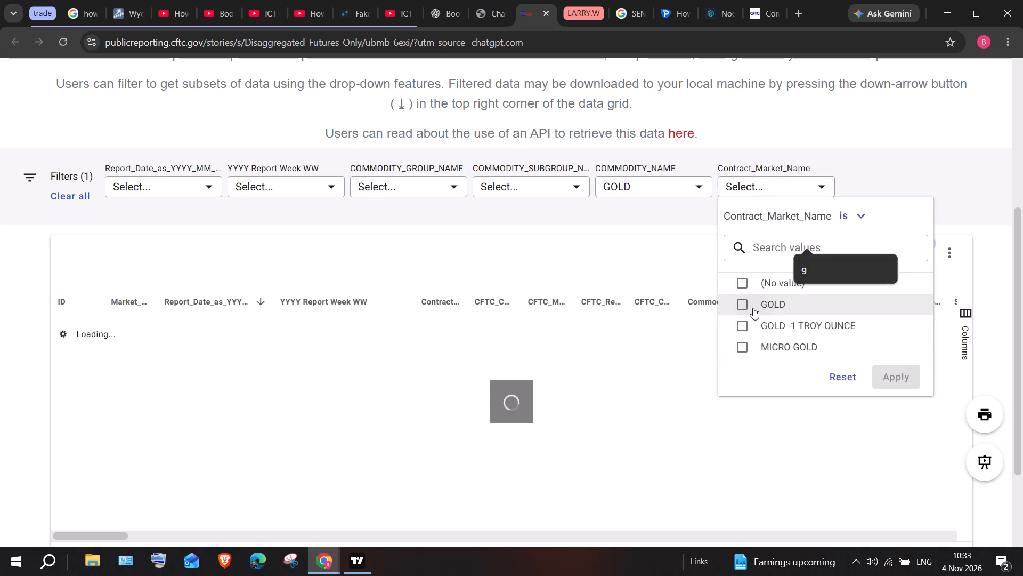
Filter the report by the commodity subgroup PRECIOUS METALS.
click(532, 186)
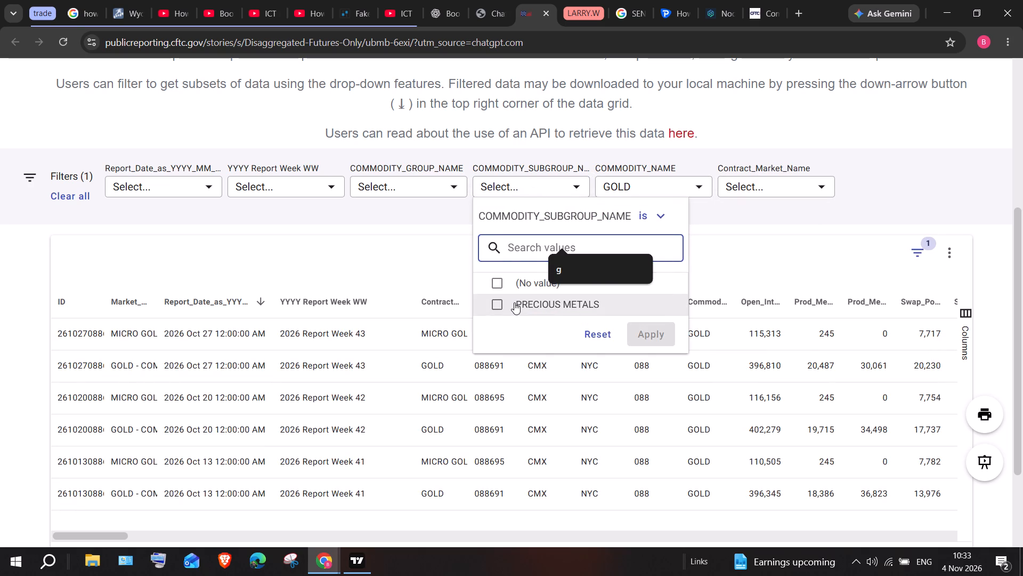
click(514, 302)
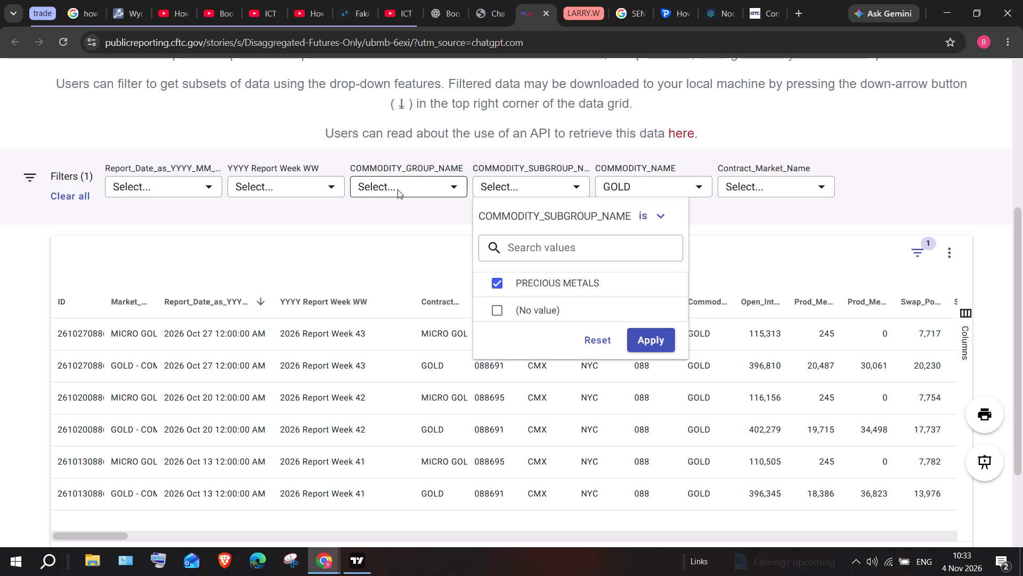
click(652, 332)
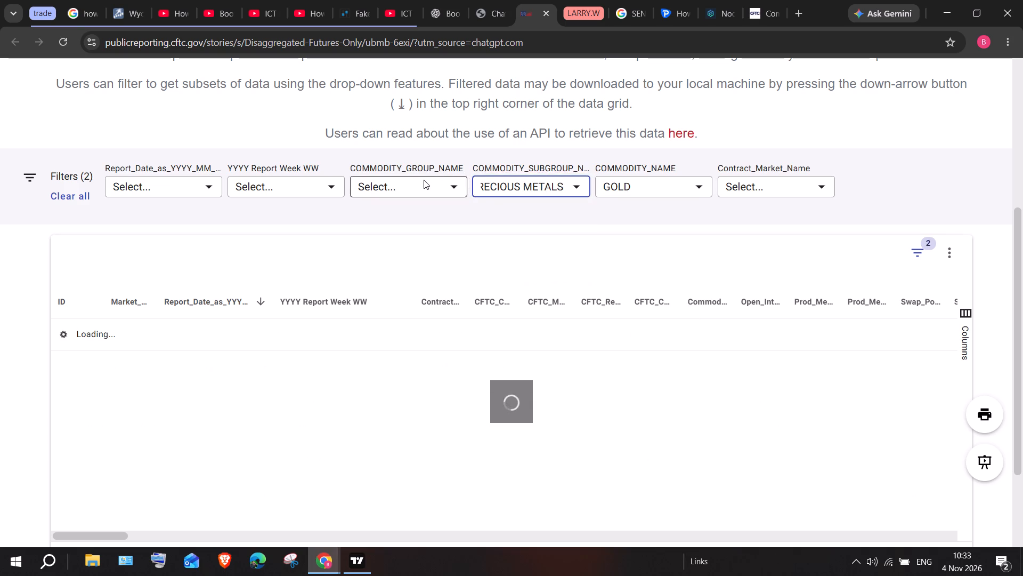
Filter the Disaggregated Futures Only report by the commodity group NATURAL RESOURCES.
click(424, 180)
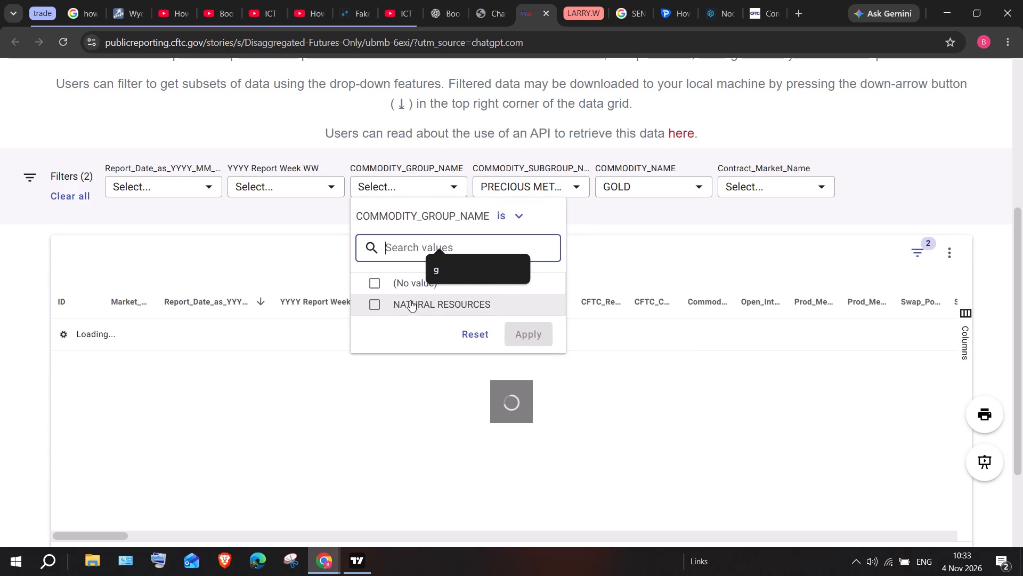
click(409, 301)
click(523, 343)
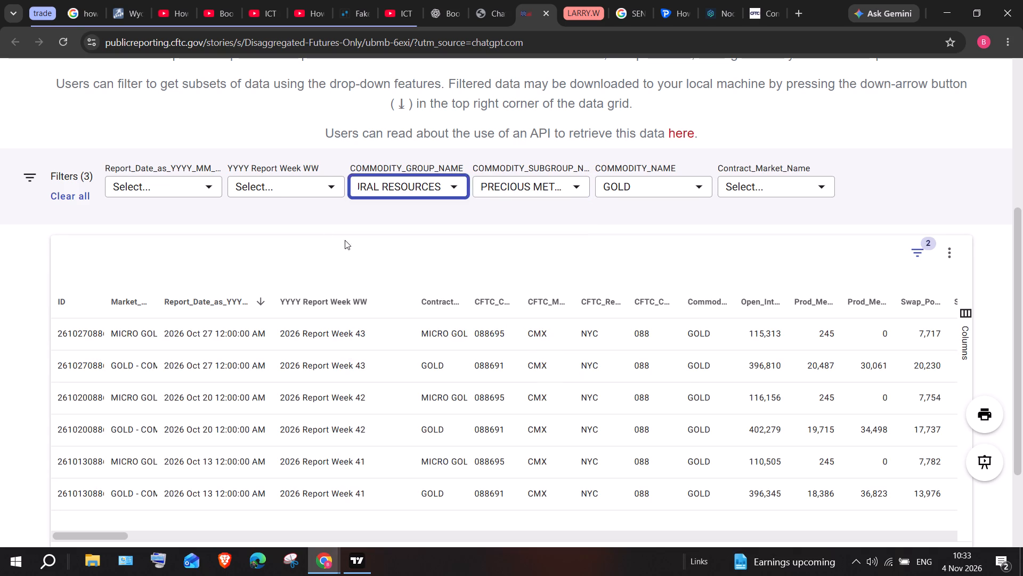
Filter the report by the report week 2026 Report Week 43.
click(271, 187)
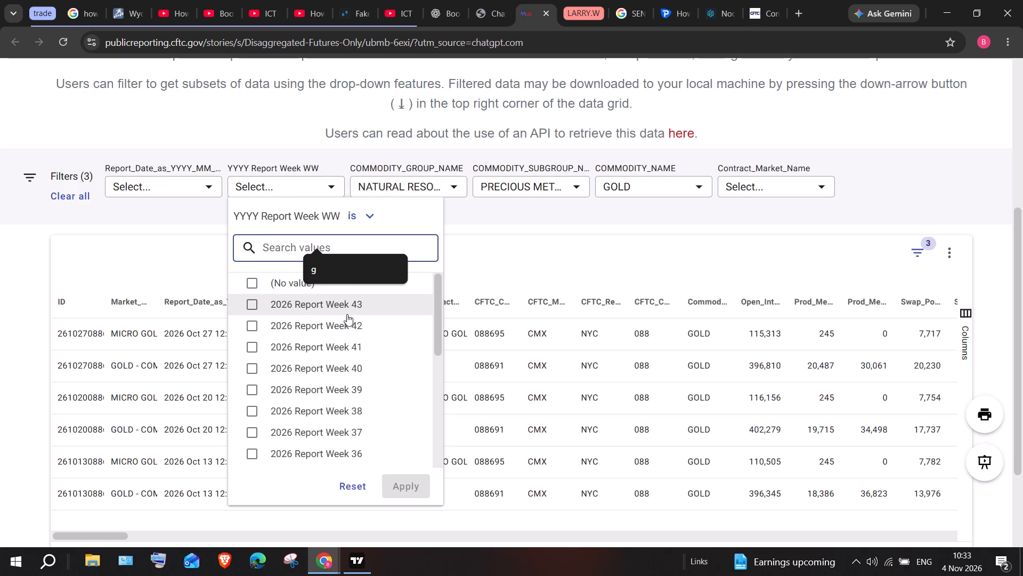
click(347, 314)
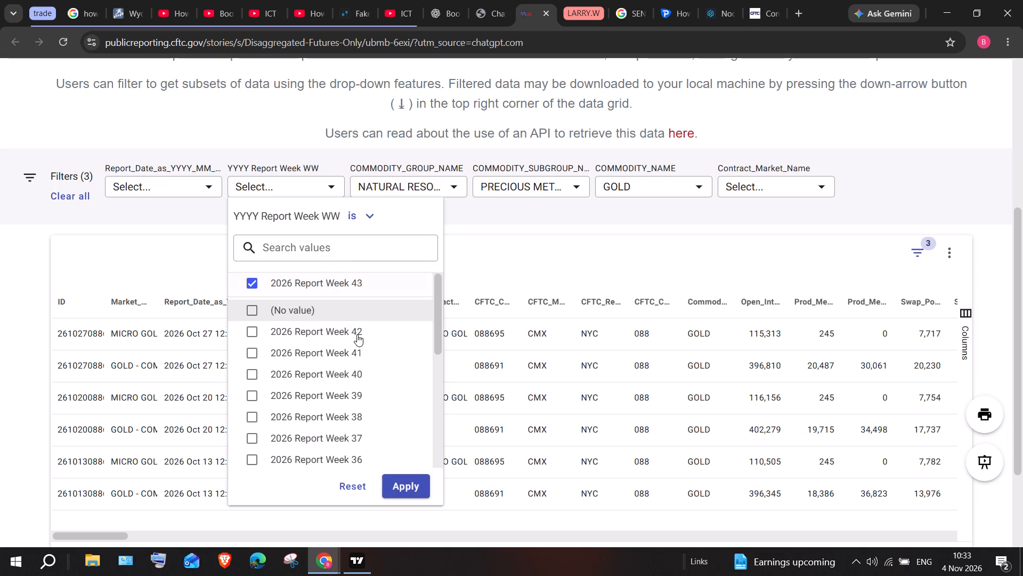
click(413, 483)
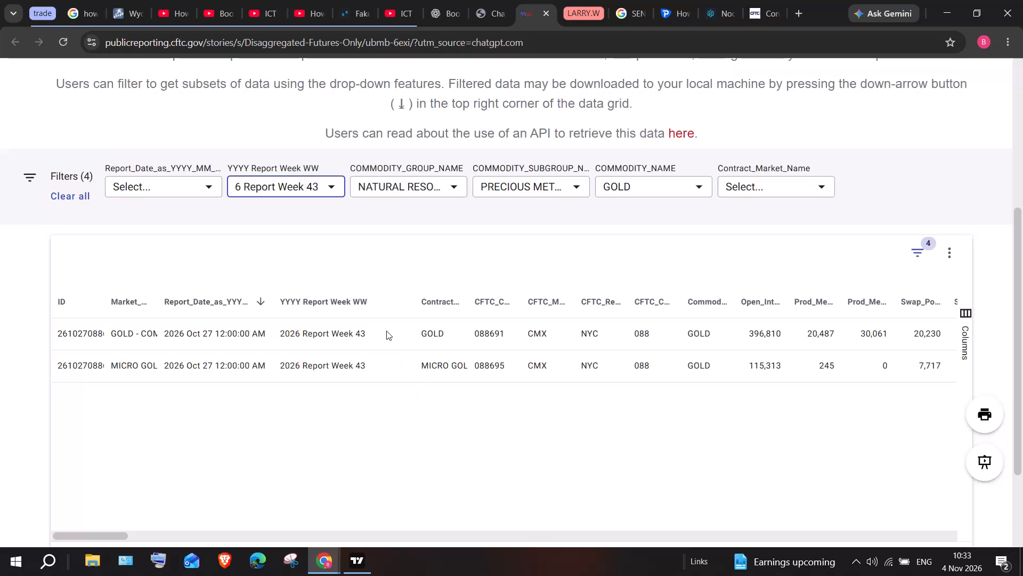
scroll(429, 334, left, 2)
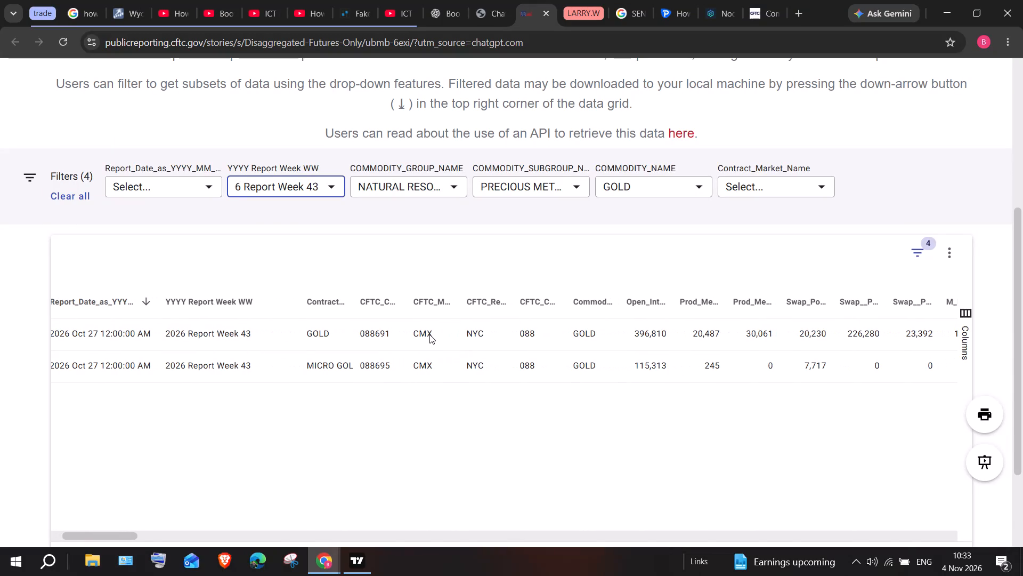
Restore the CFTC report window from full screen and resize it to fill the space beside the COT REPORTS spreadsheet.
click(971, 18)
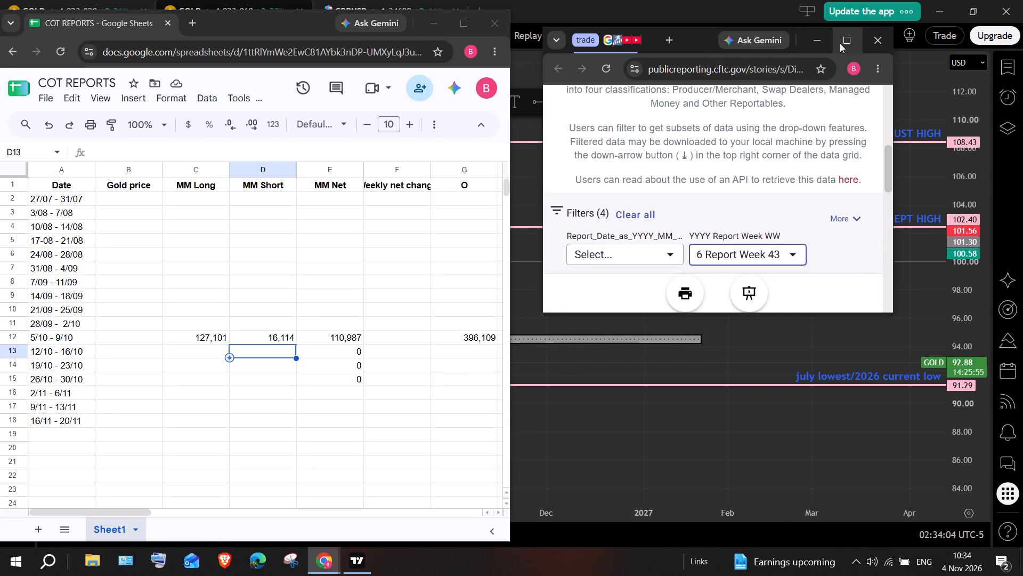
drag(793, 313, 843, 425)
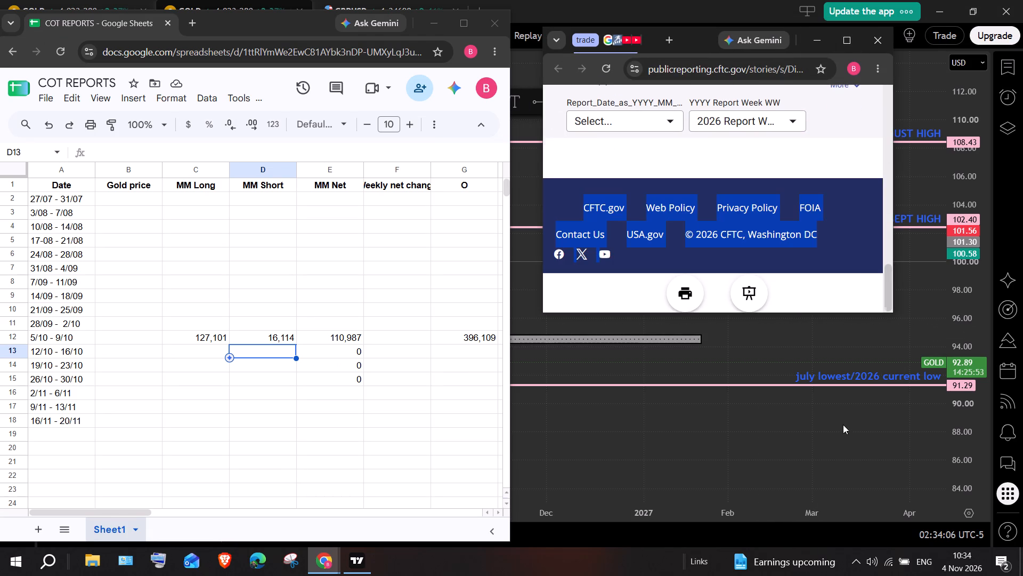
drag(843, 425, 851, 353)
drag(896, 252, 1017, 261)
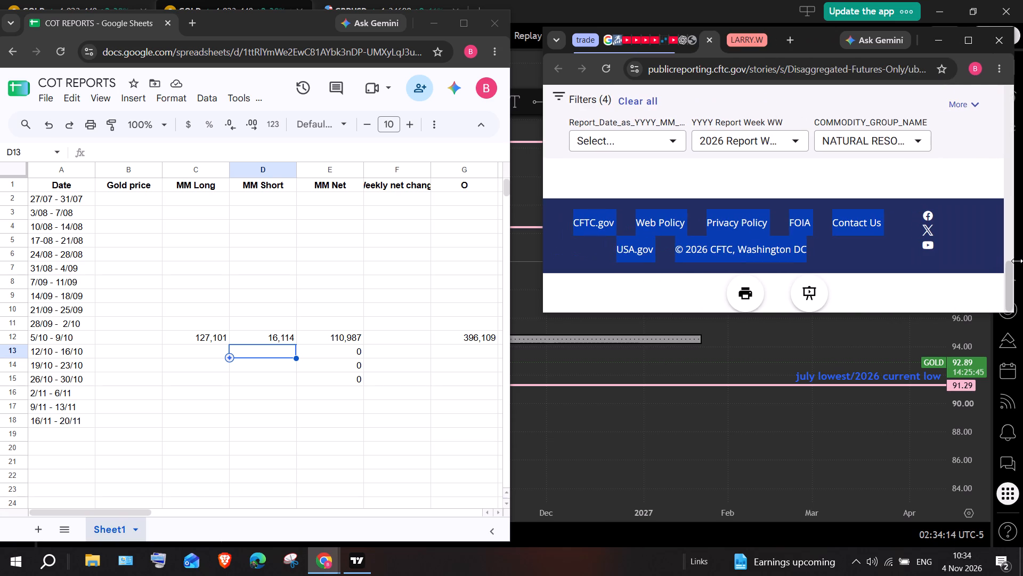
drag(1017, 261, 1022, 261)
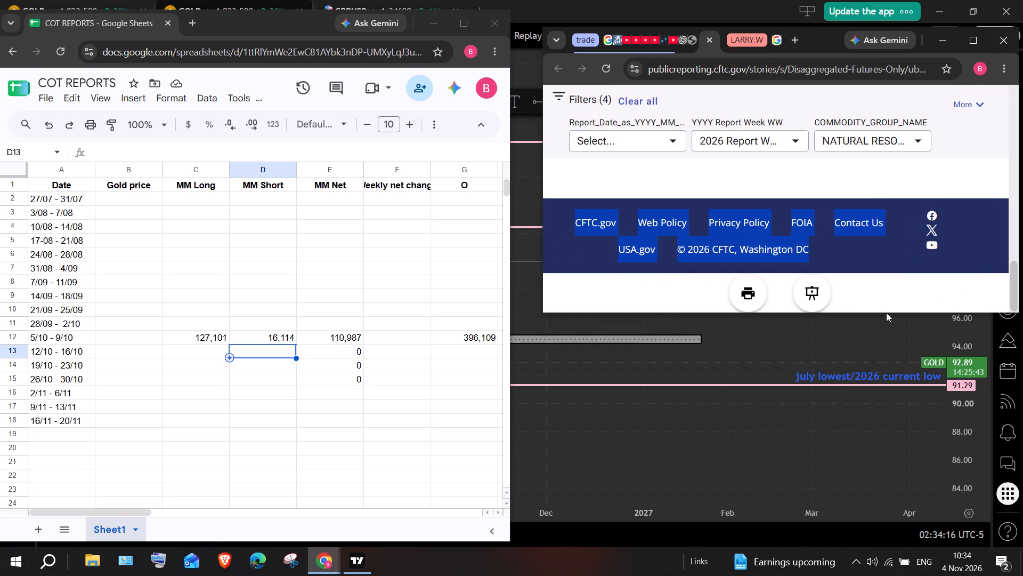
drag(886, 316, 888, 506)
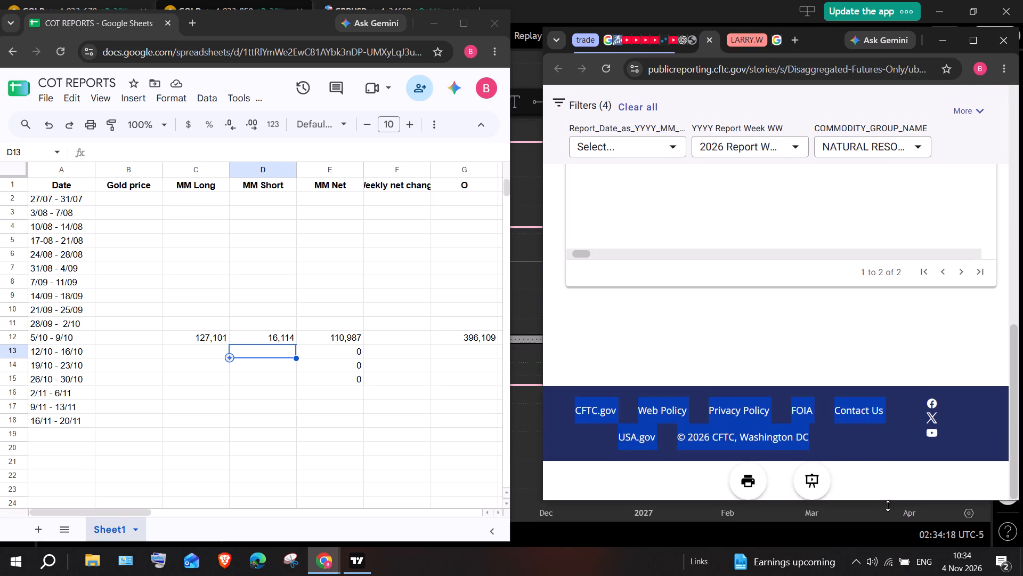
drag(888, 506, 875, 547)
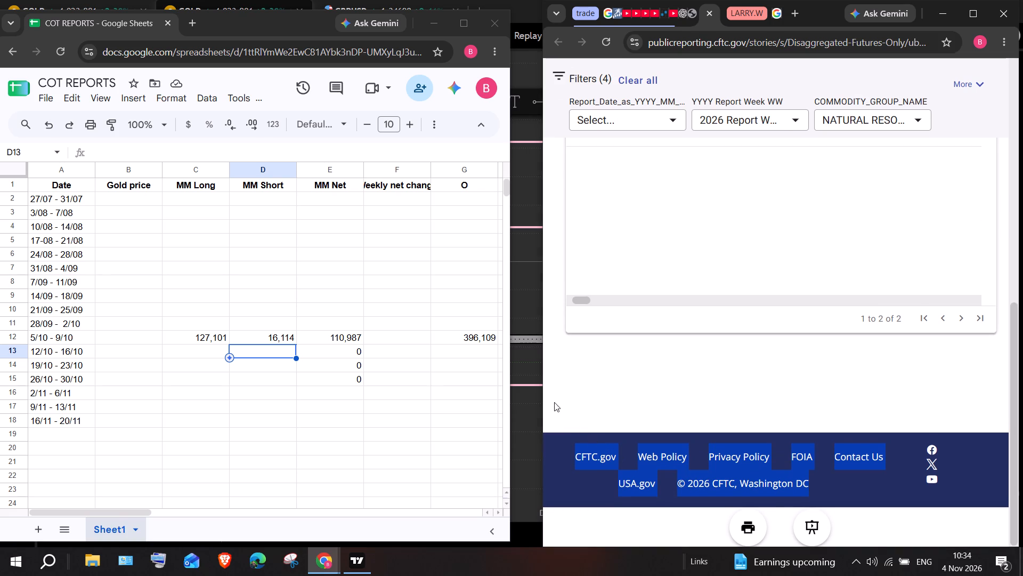
drag(542, 393, 513, 394)
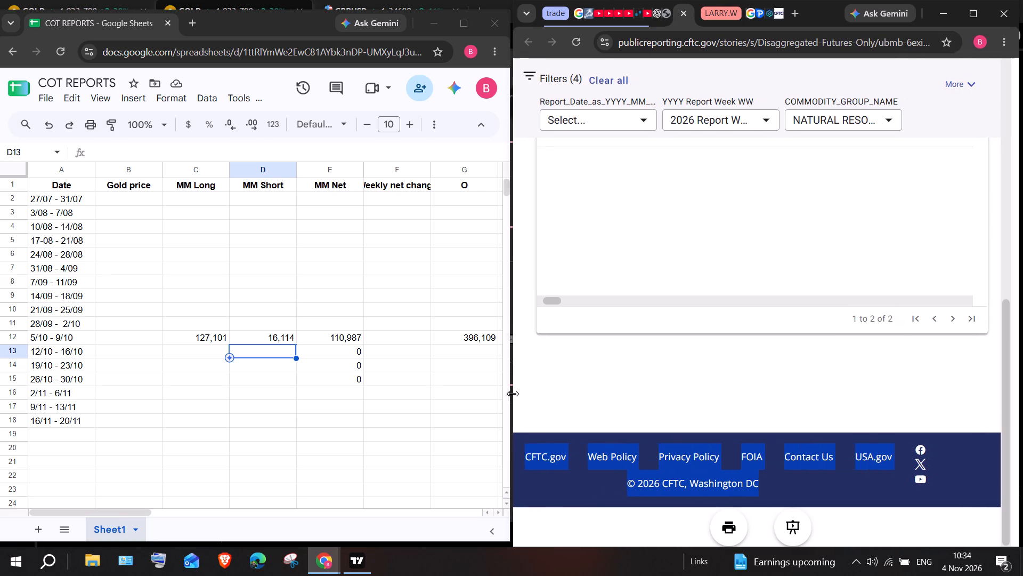
drag(513, 394, 510, 394)
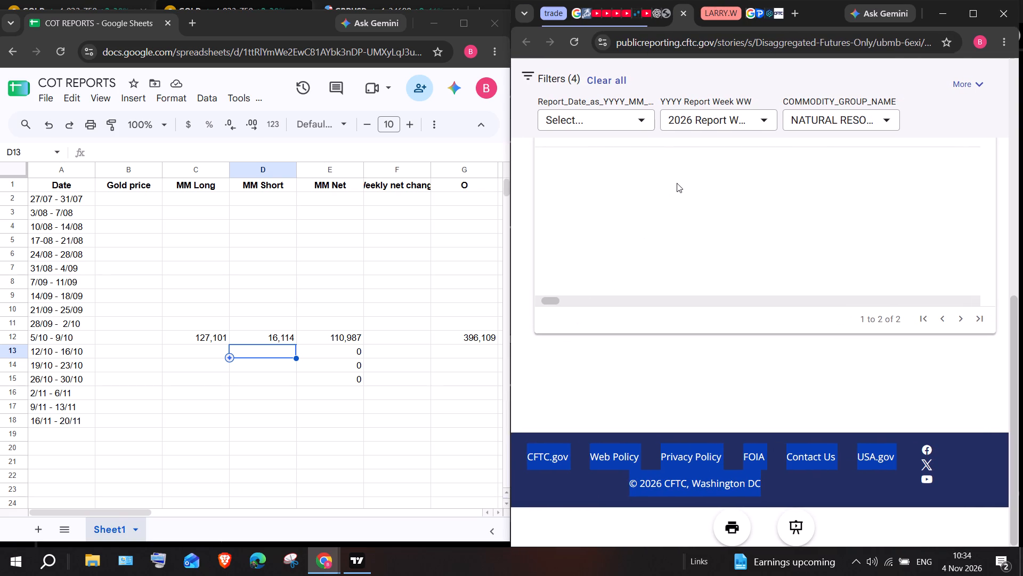
Examine the Week 43 gold rows across the report's columns, including open interest and managed money positions.
scroll(677, 183, right, 3)
scroll(677, 183, up, 4)
scroll(677, 183, down, 1)
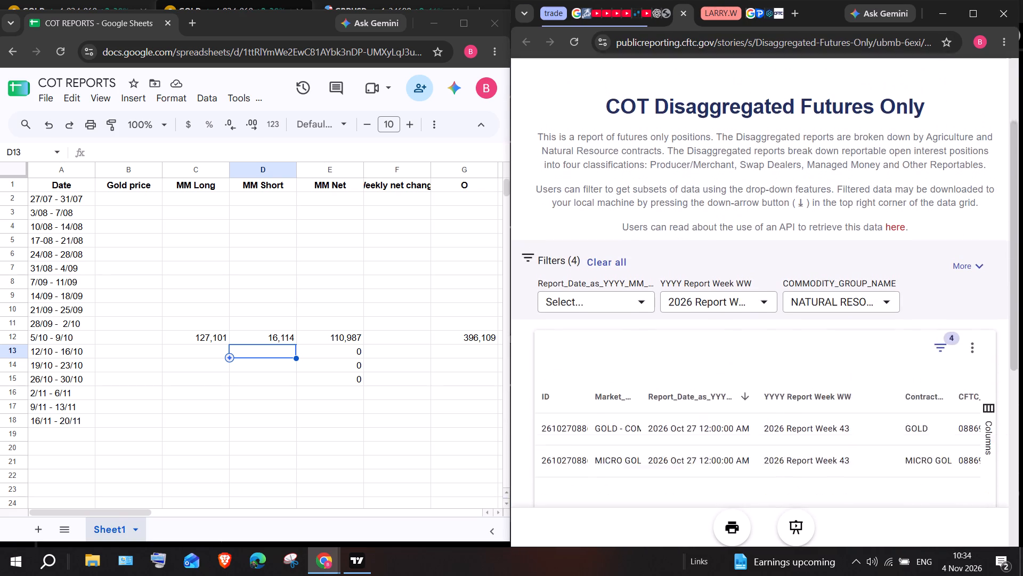
scroll(677, 183, down, 3)
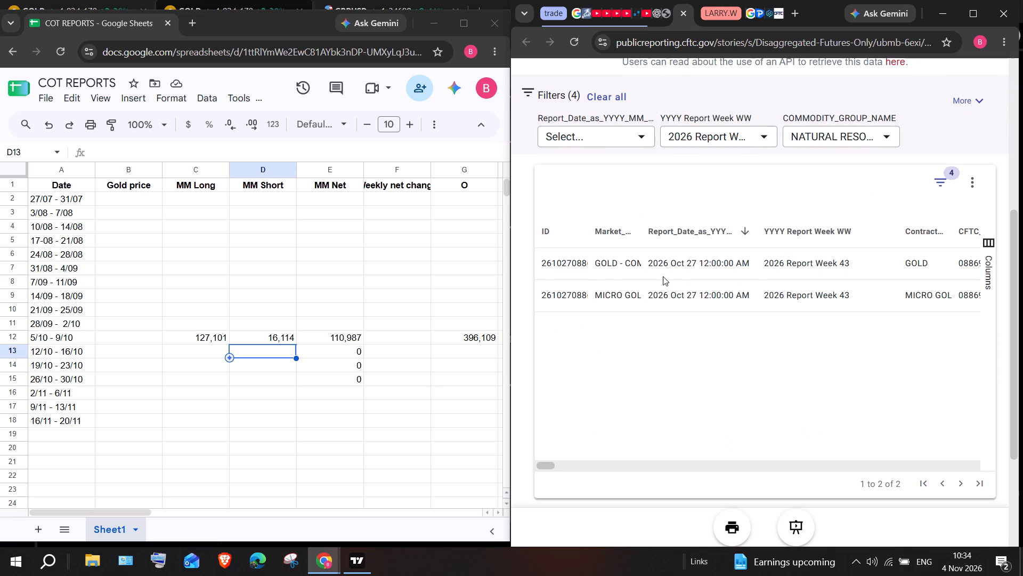
scroll(663, 276, right, 2)
scroll(578, 290, left, 3)
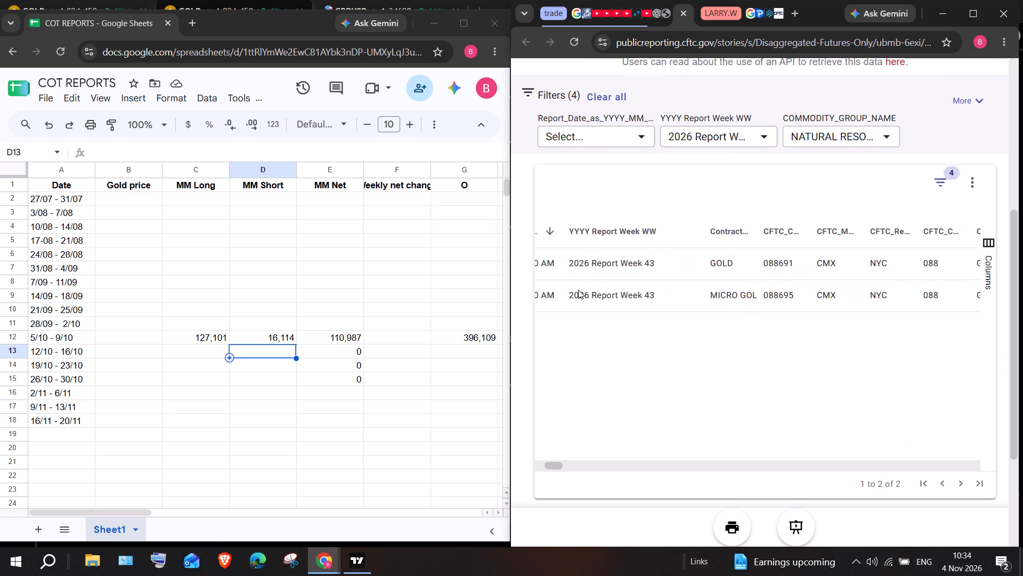
scroll(578, 290, left, 4)
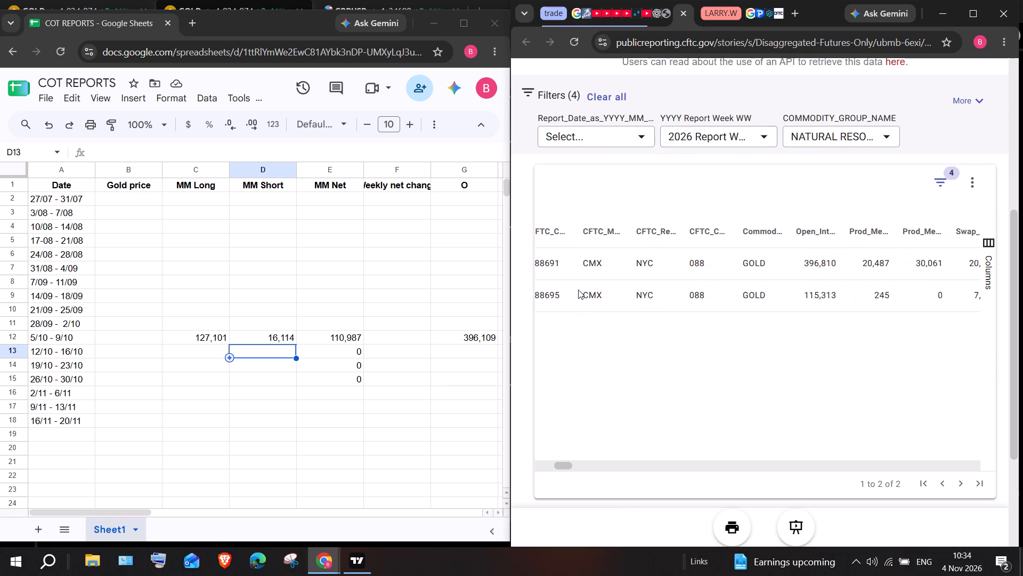
scroll(578, 290, left, 3)
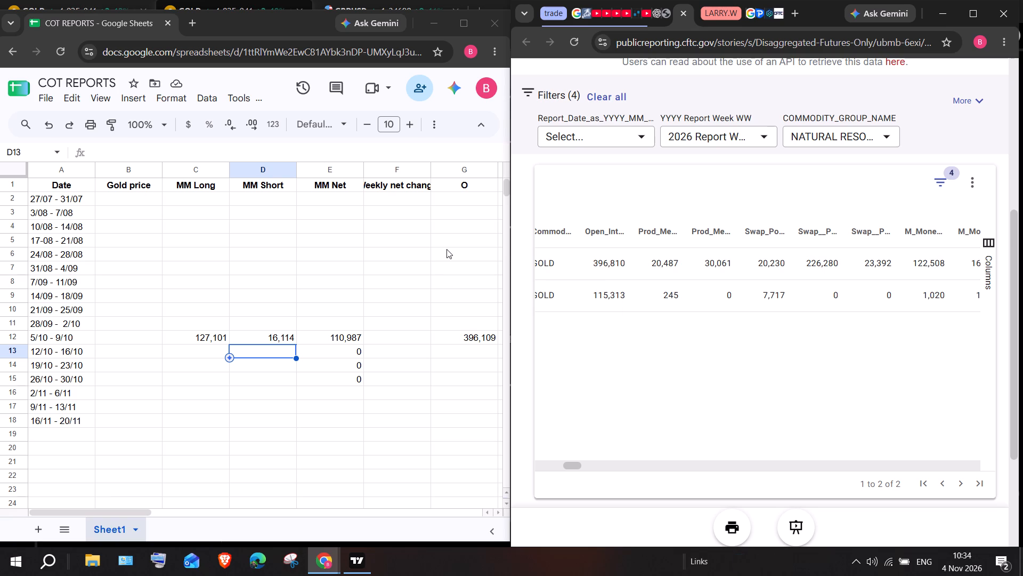
scroll(630, 268, right, 5)
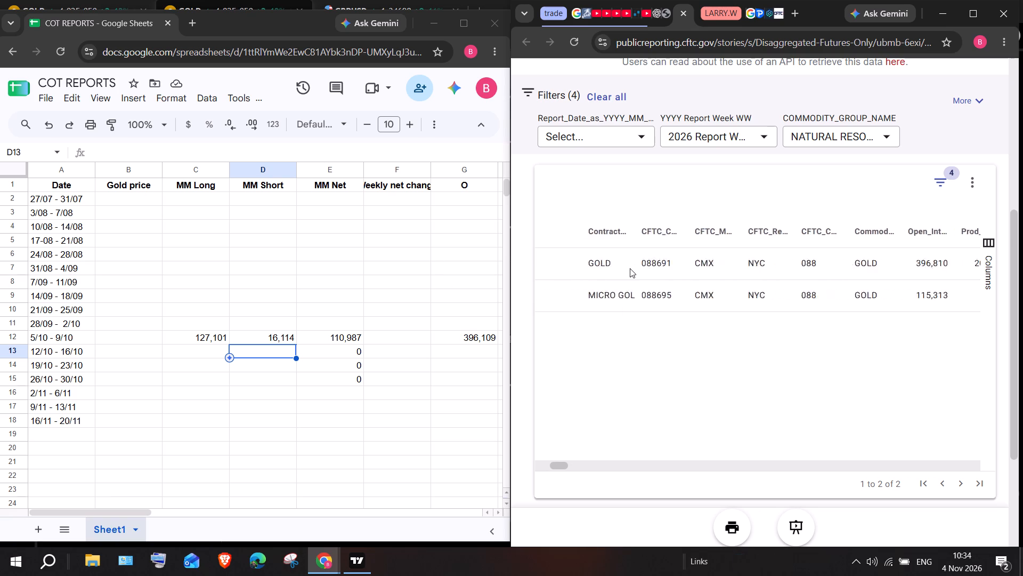
scroll(630, 268, right, 3)
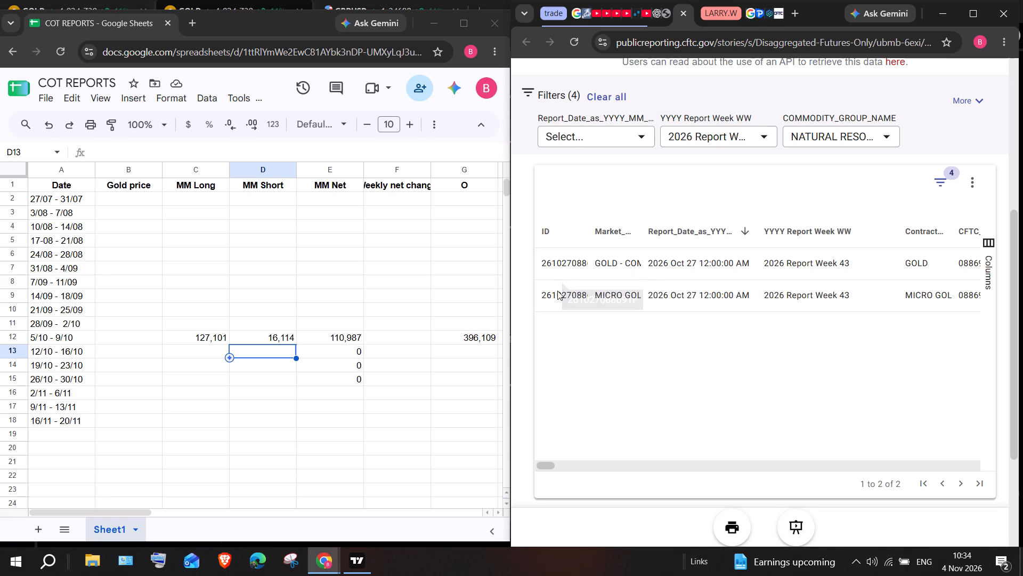
Filter the report by report date from 10/26/2026 to 10/30/2026.
click(571, 140)
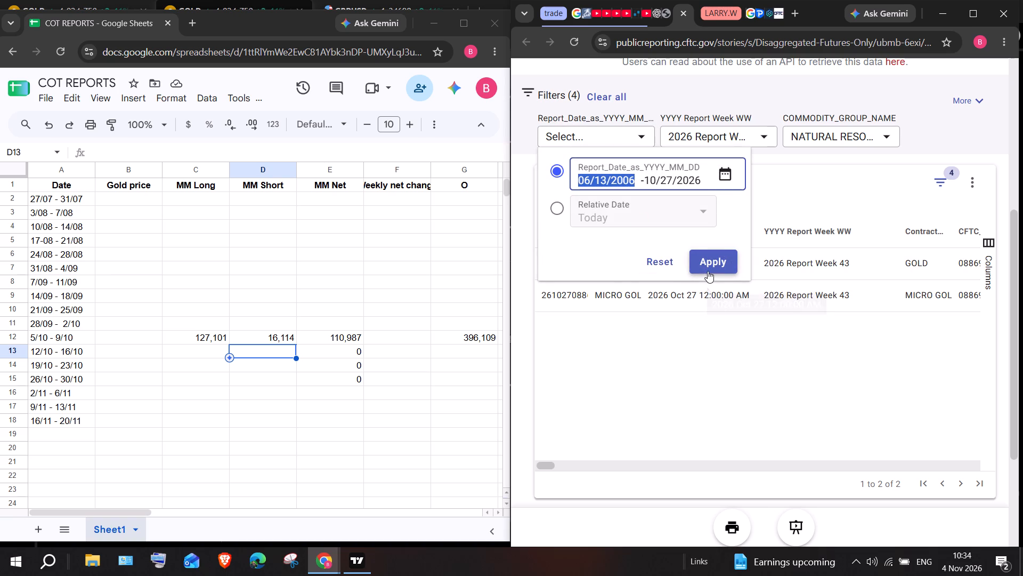
click(725, 183)
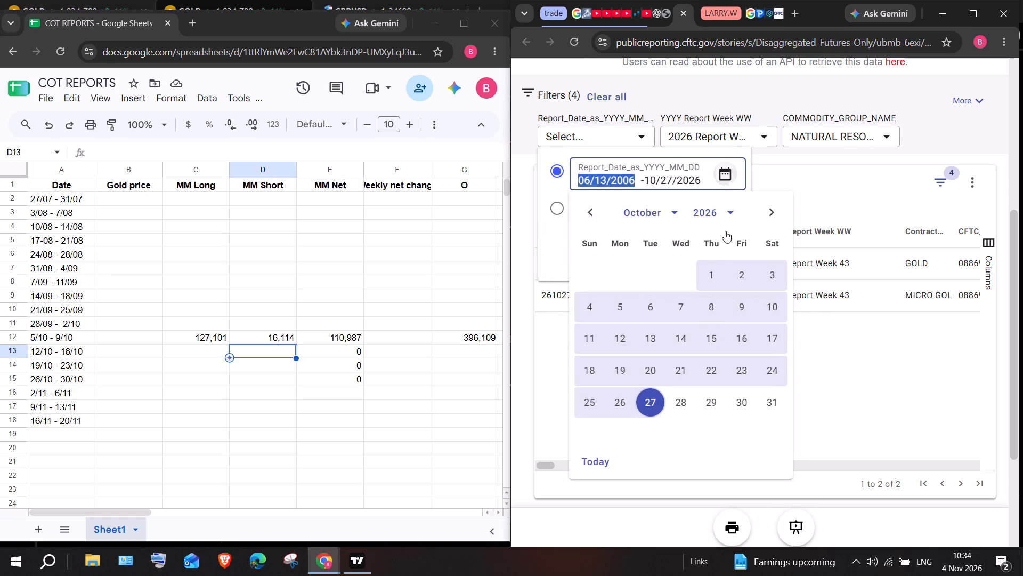
click(646, 405)
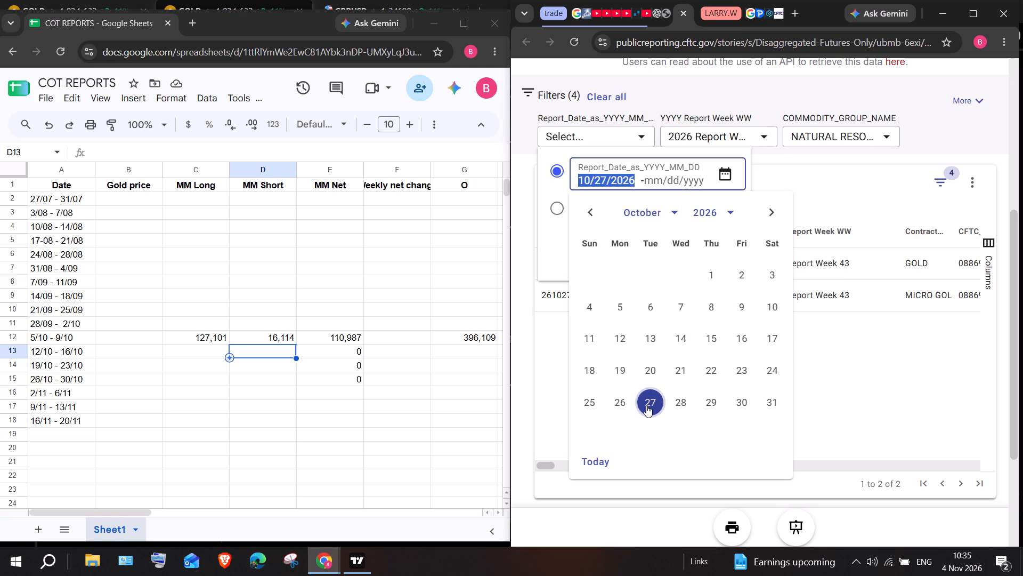
click(616, 405)
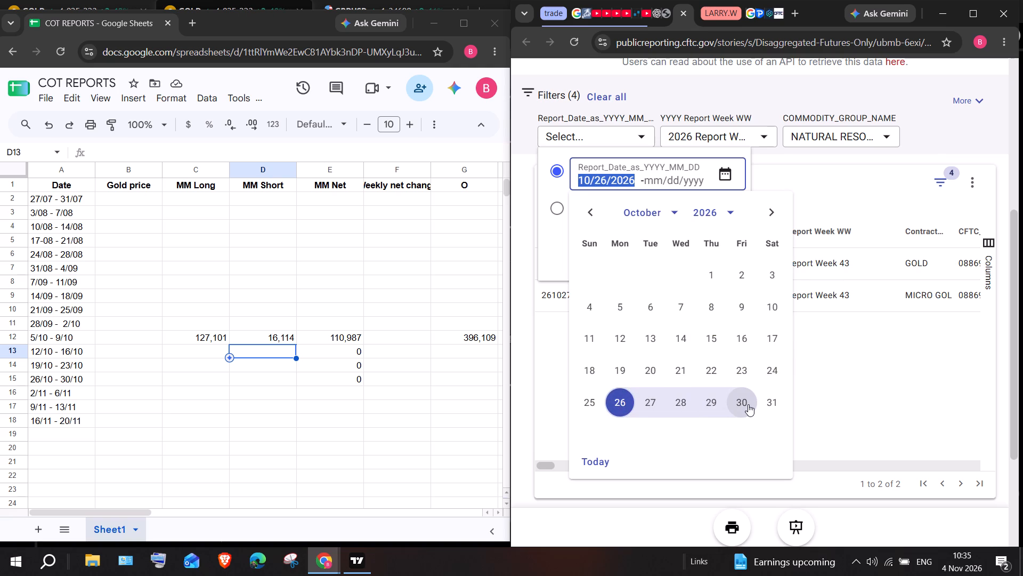
click(748, 404)
click(724, 258)
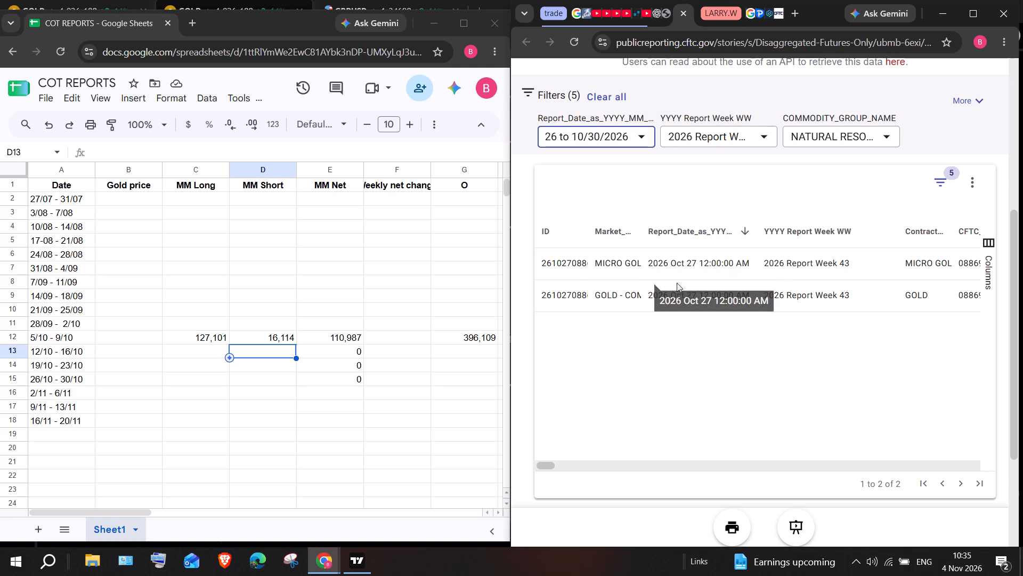
Check the report date, report week and contract columns of the date-filtered gold rows.
scroll(671, 293, left, 1)
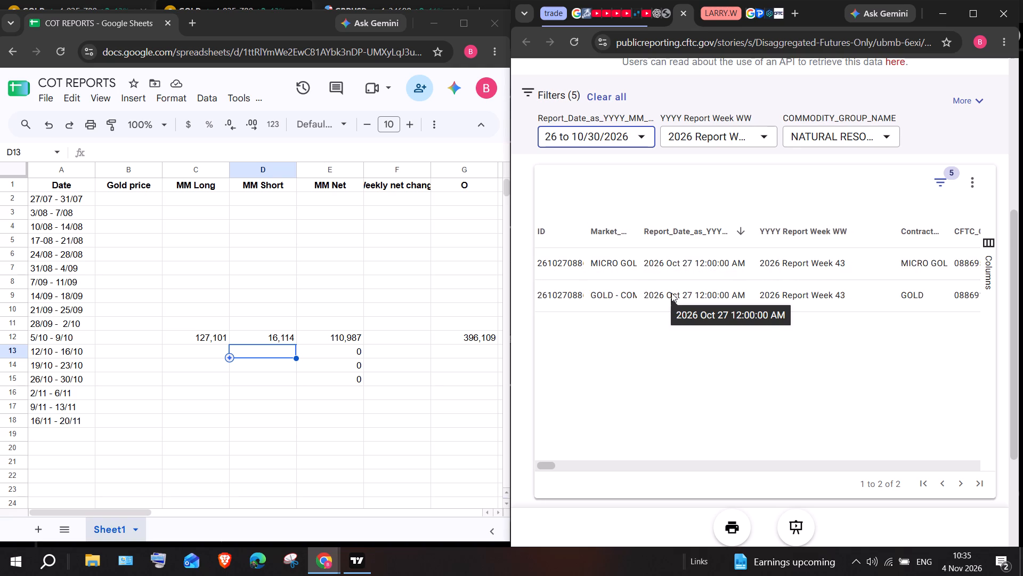
scroll(671, 293, left, 3)
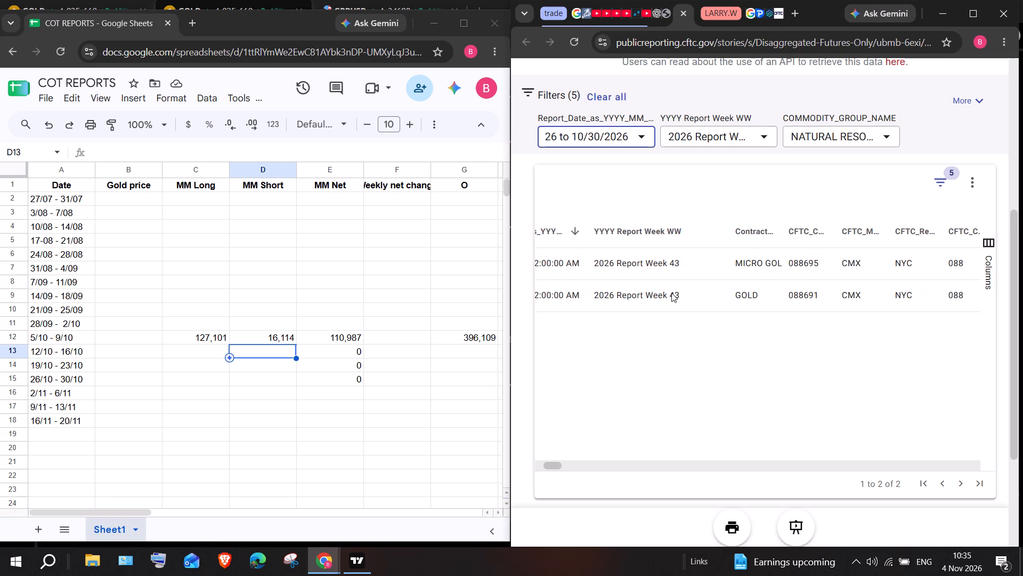
scroll(671, 293, left, 1)
scroll(671, 293, right, 3)
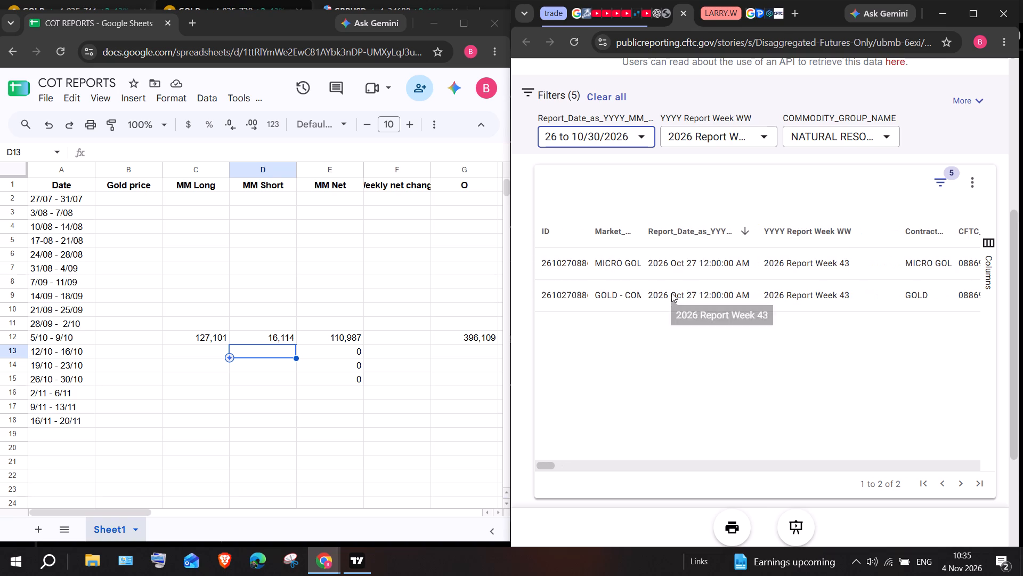
scroll(671, 293, right, 2)
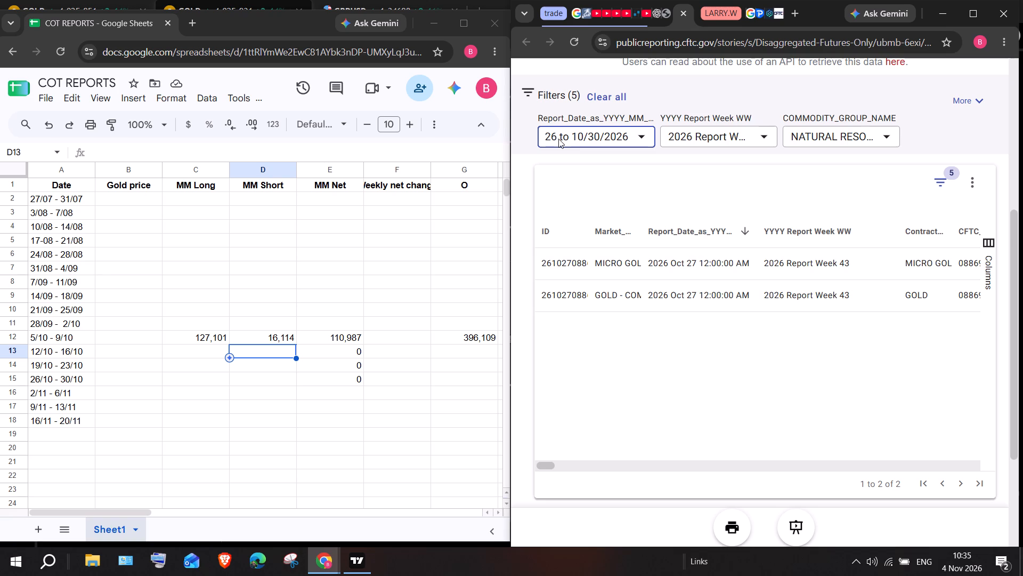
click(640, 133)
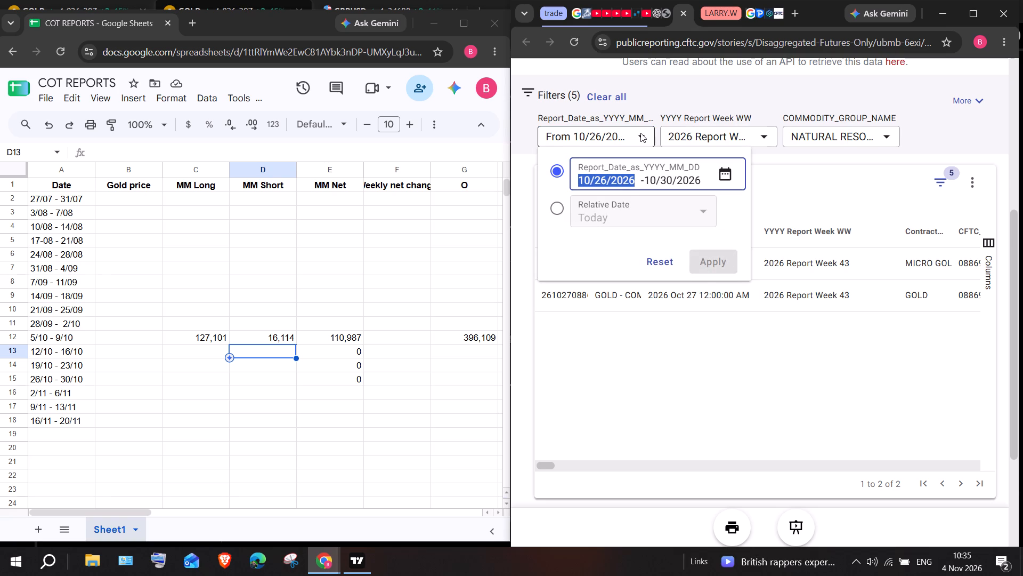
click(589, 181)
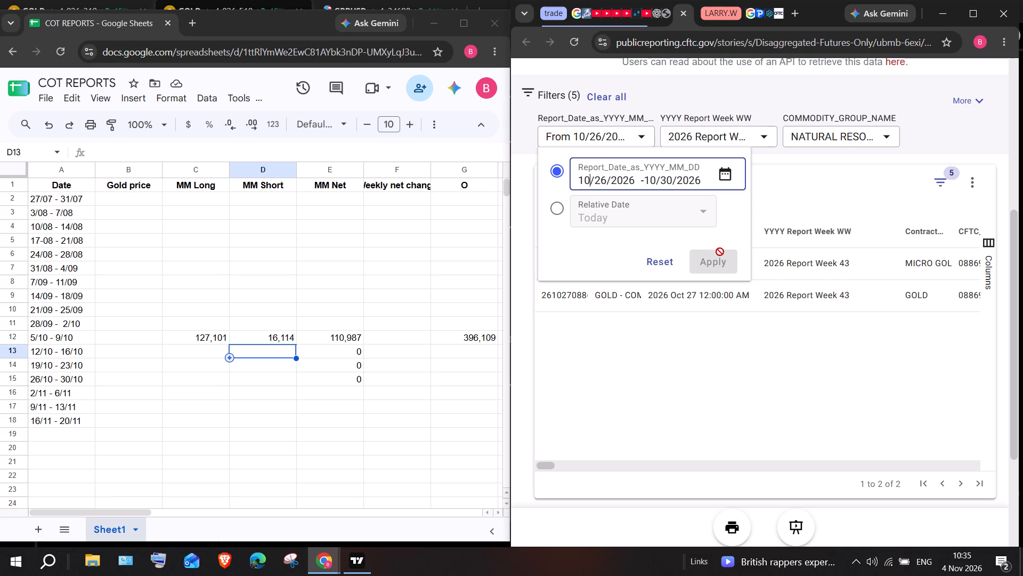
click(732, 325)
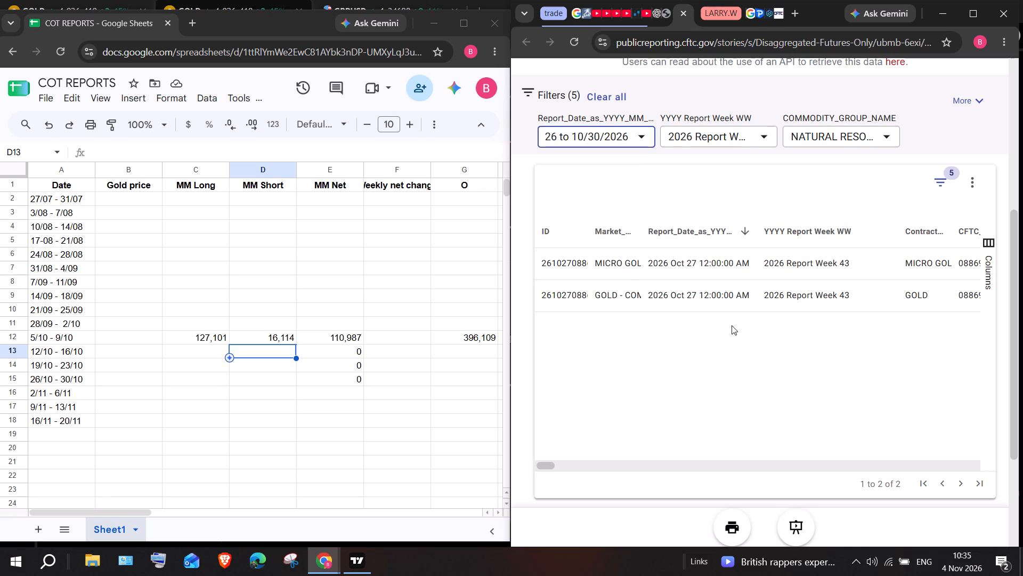
Enter the GOLD contract's open interest from the report as 396 810 in the O column for 26/10 - 30/10.
scroll(732, 325, left, 4)
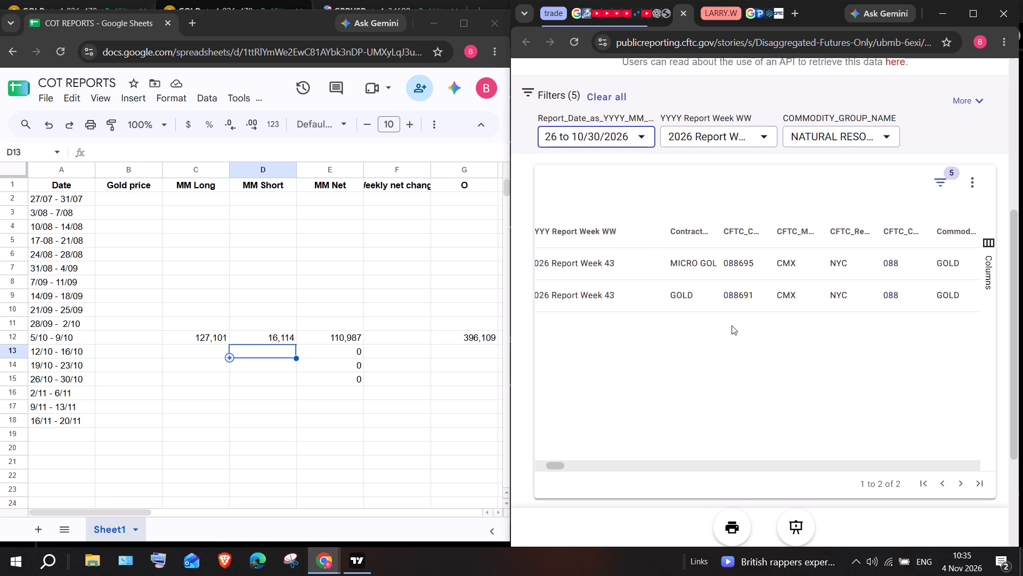
scroll(732, 325, left, 2)
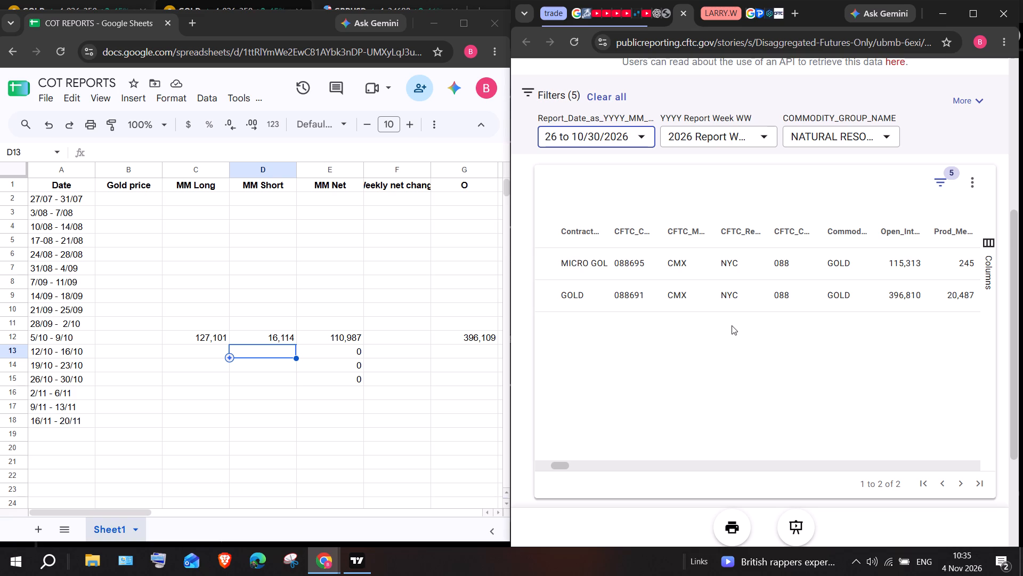
scroll(732, 325, left, 1)
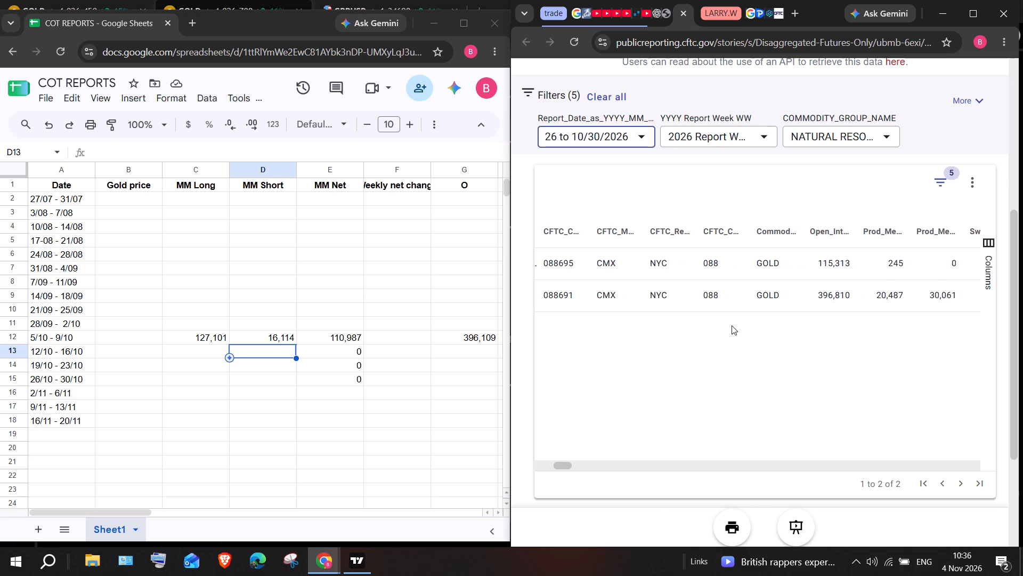
scroll(732, 325, left, 4)
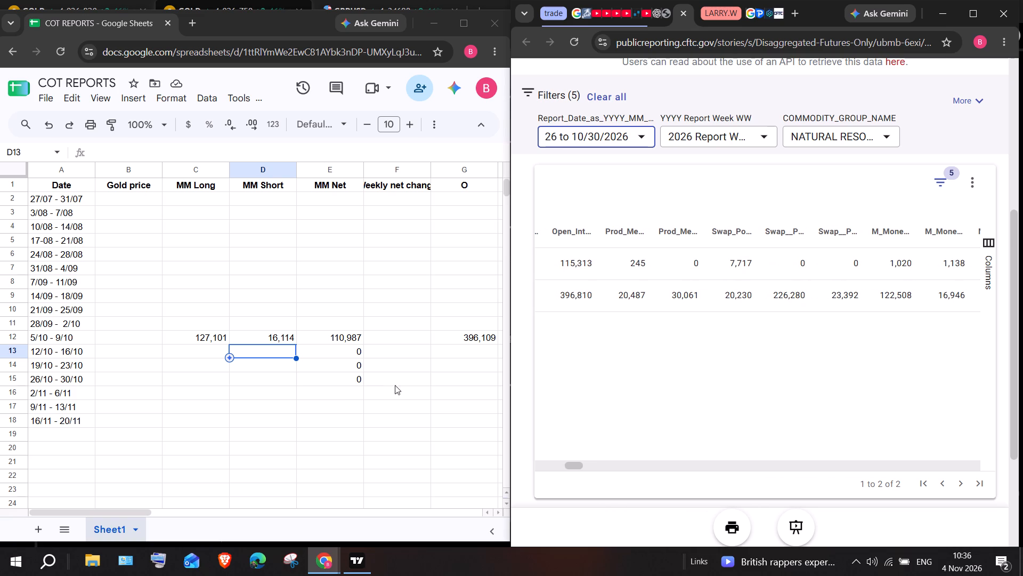
click(457, 381)
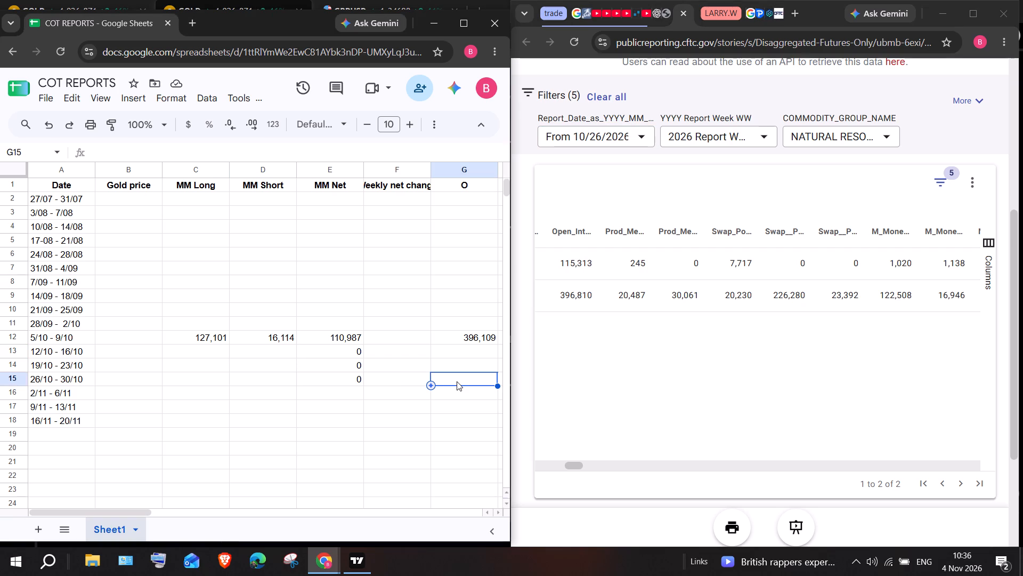
text(39)
key(6)
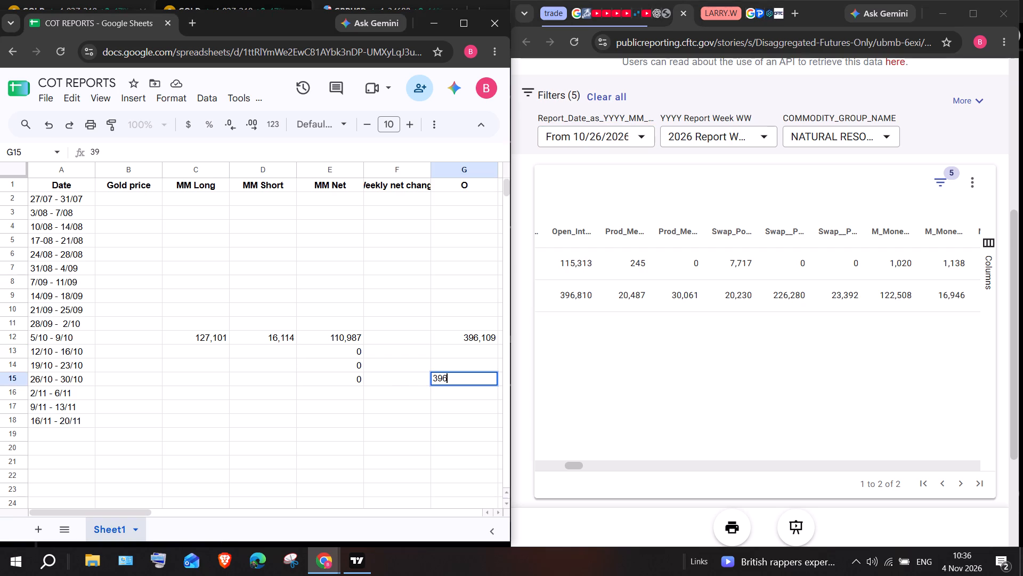
key(space)
text(81)
key(0)
key(Left)
key(Left)
key(Left)
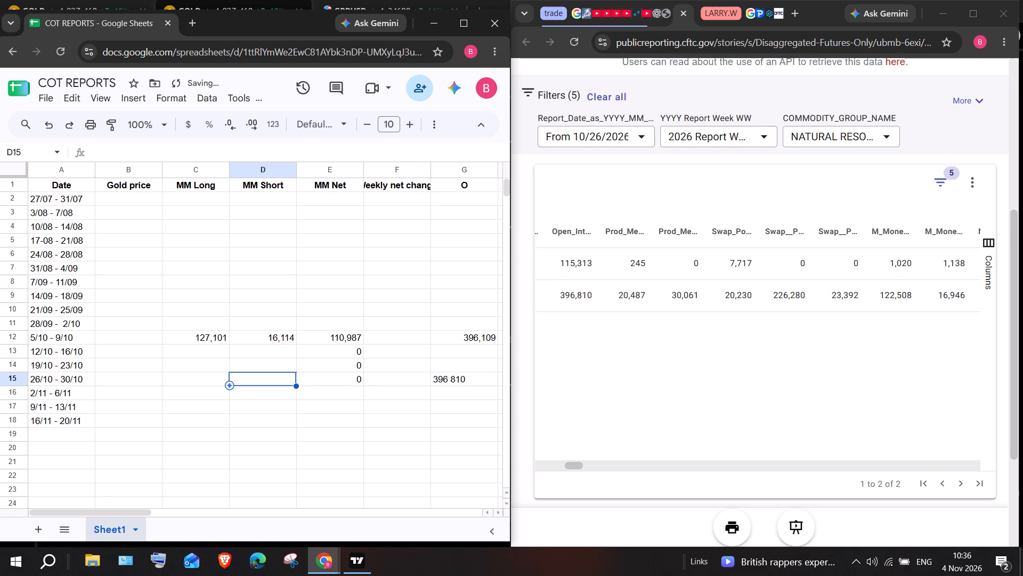
Correct the 26/10 - 30/10 open interest entry to 396,810, replacing the space with a comma.
key(Right)
key(Right)
key(Right)
key(Right)
key(Right)
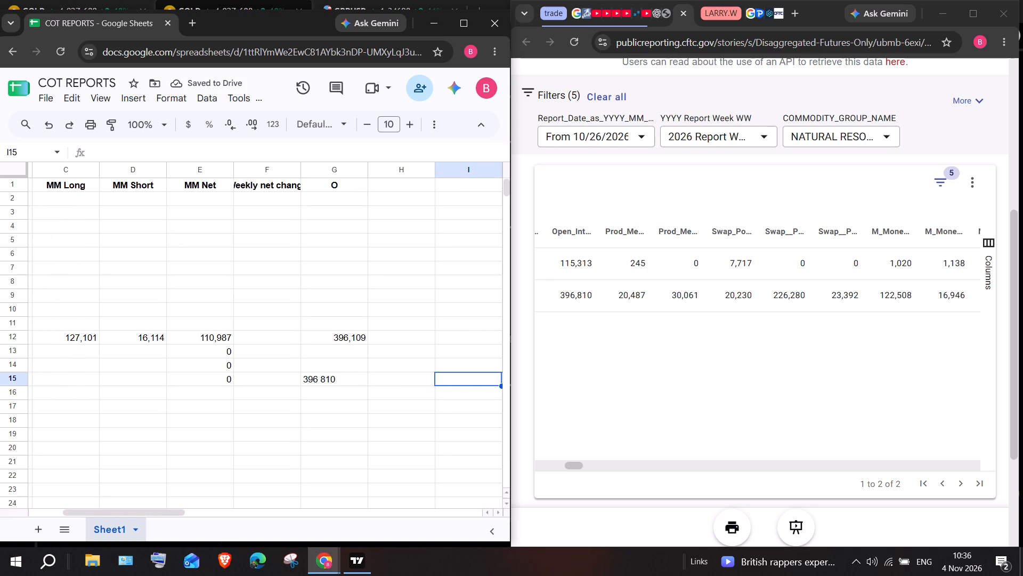
key(Left)
key(Left)
key(Left)
key(Right)
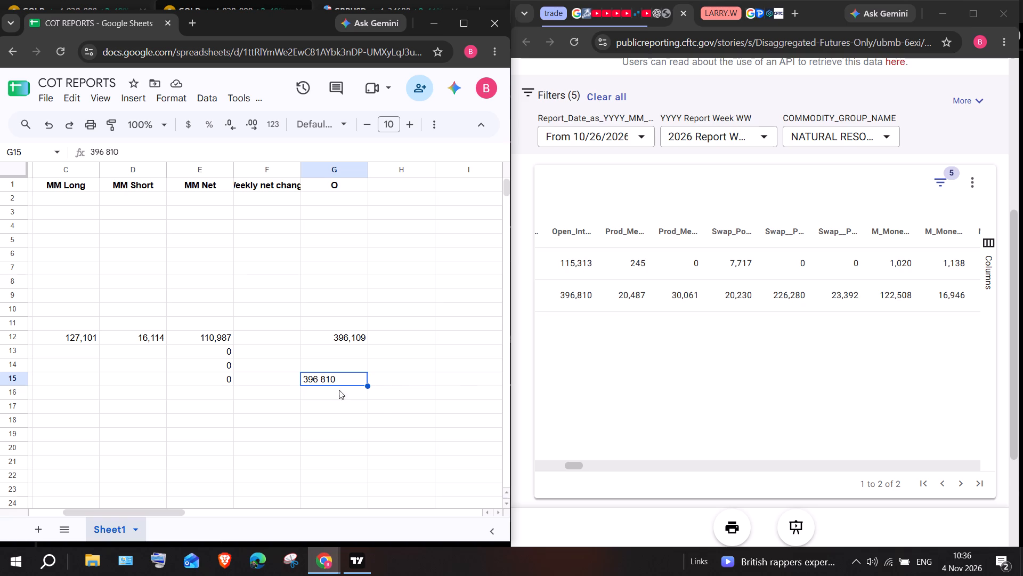
click(319, 377)
click(104, 146)
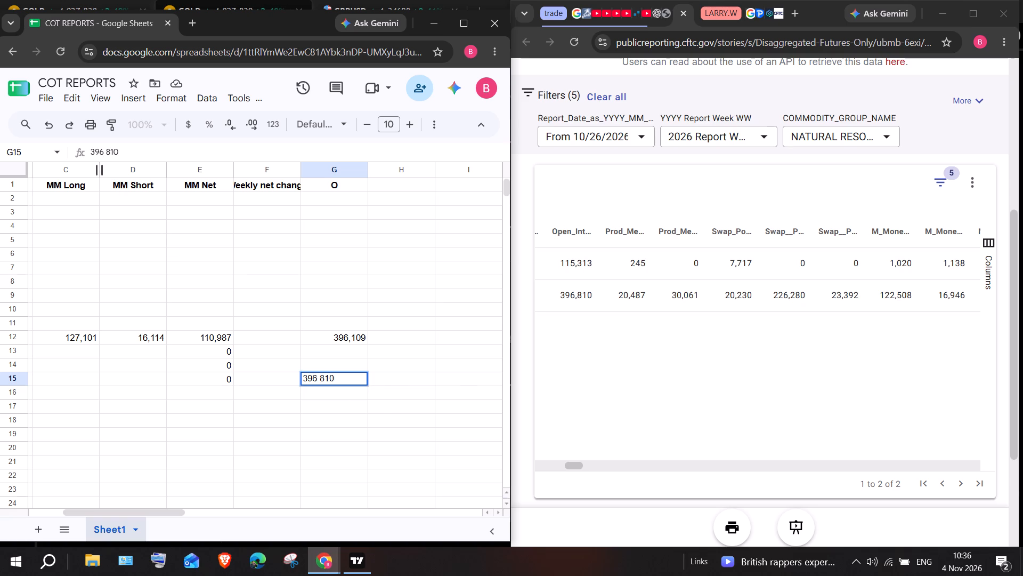
key(Delete)
key(comma)
key(Return)
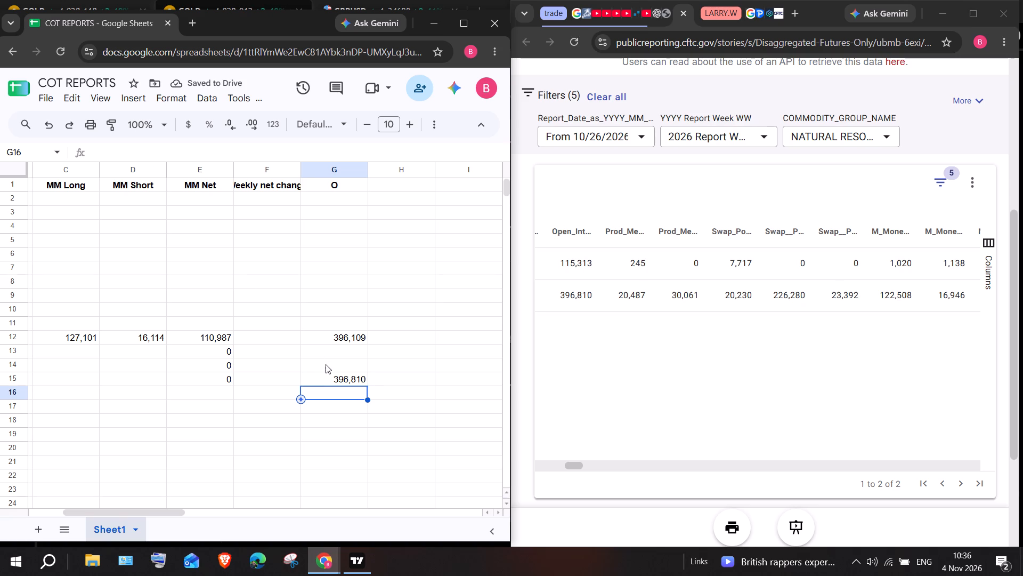
Enter the GOLD contract's managed money short figure, 16946, in the MM Short cell for 26/10 - 30/10.
scroll(251, 398, right, 2)
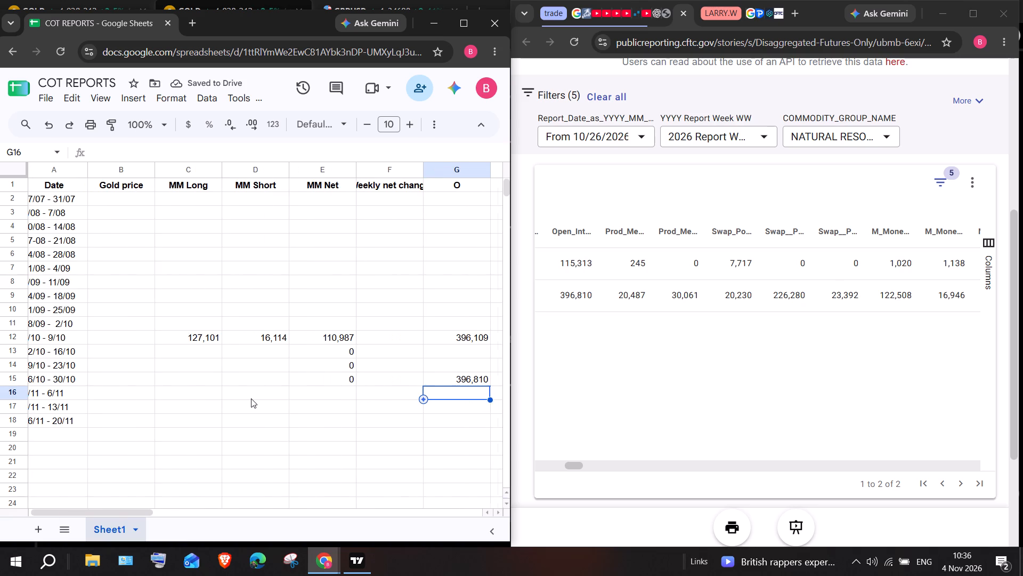
click(265, 379)
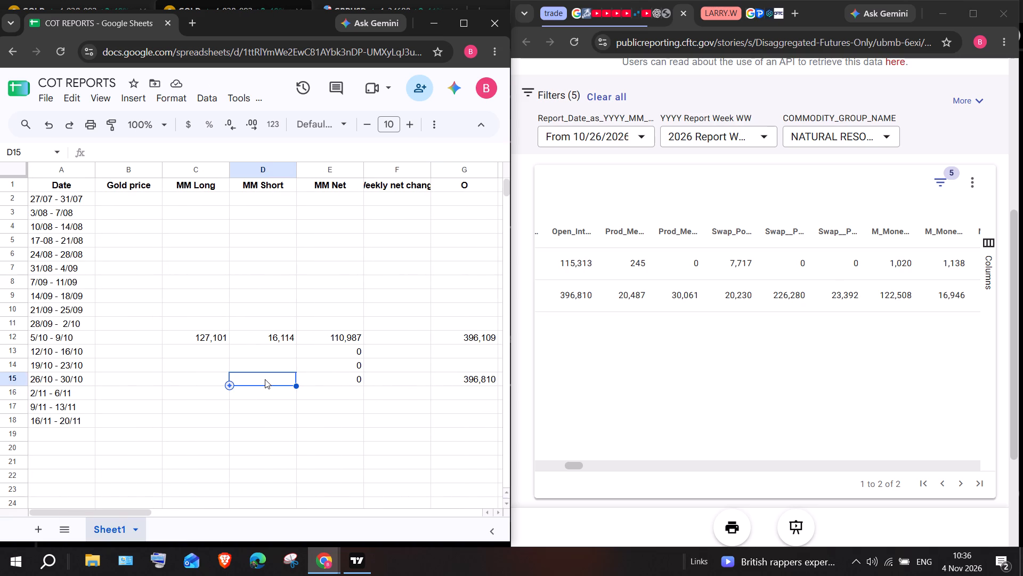
scroll(751, 310, left, 3)
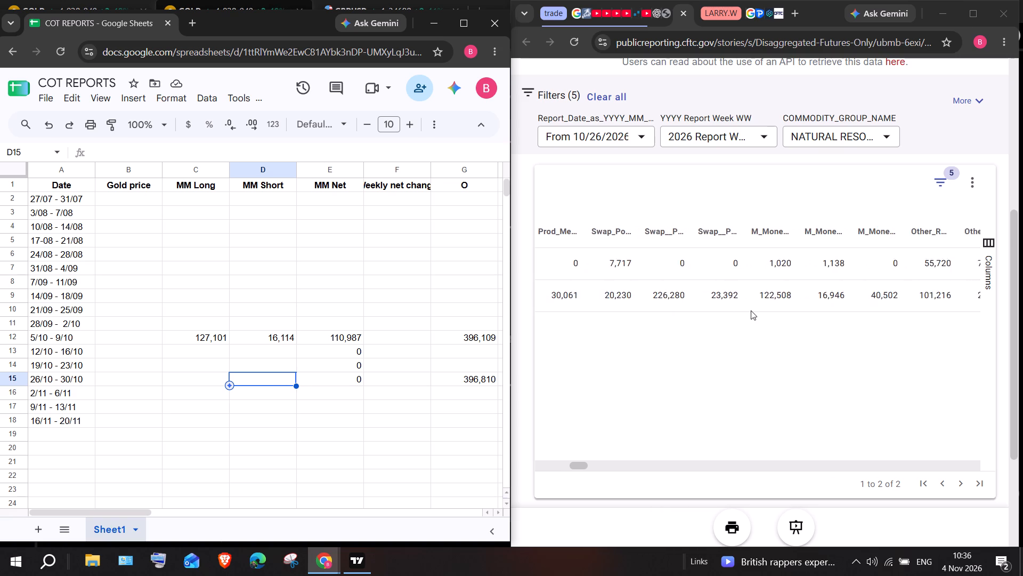
scroll(751, 310, left, 1)
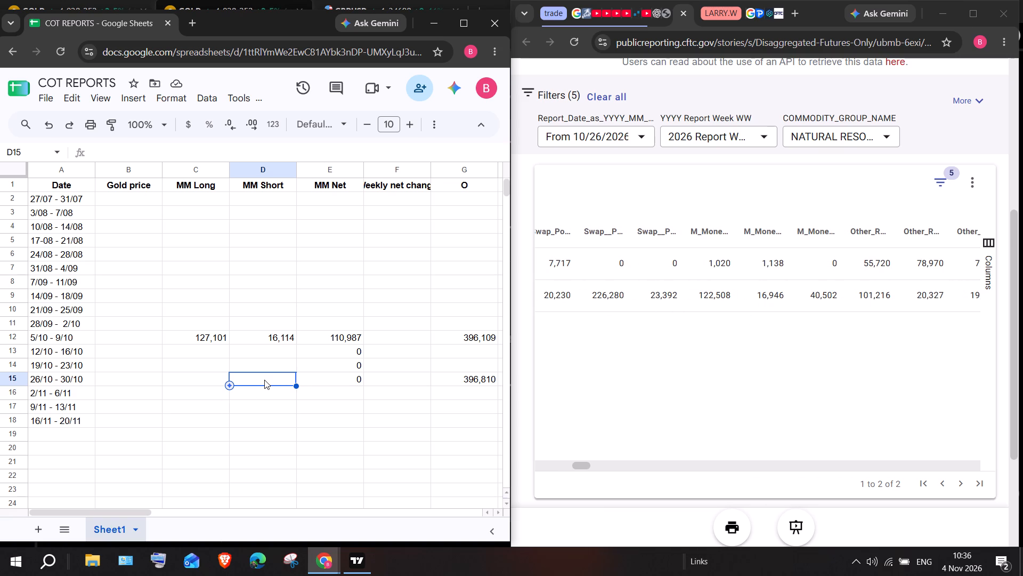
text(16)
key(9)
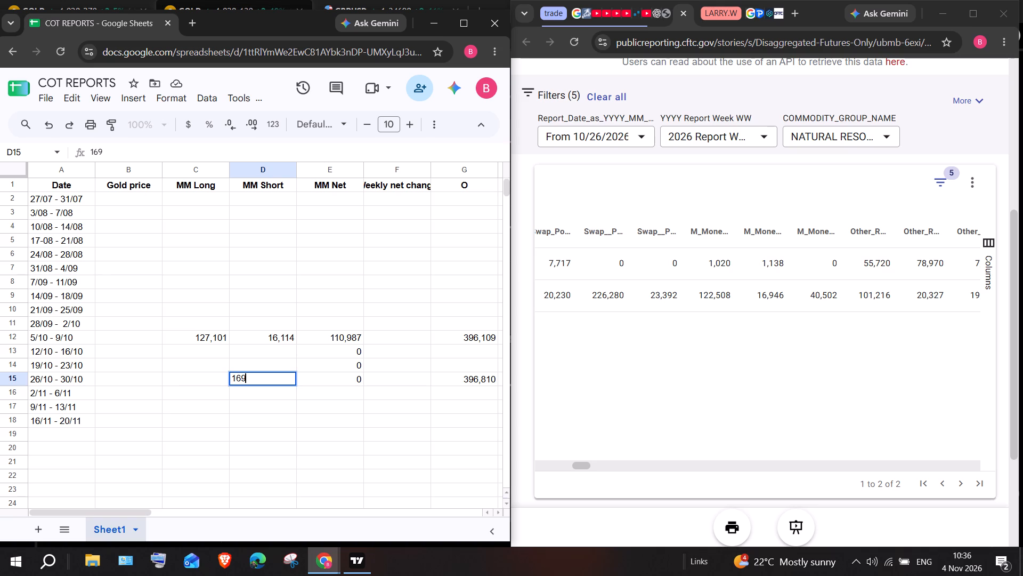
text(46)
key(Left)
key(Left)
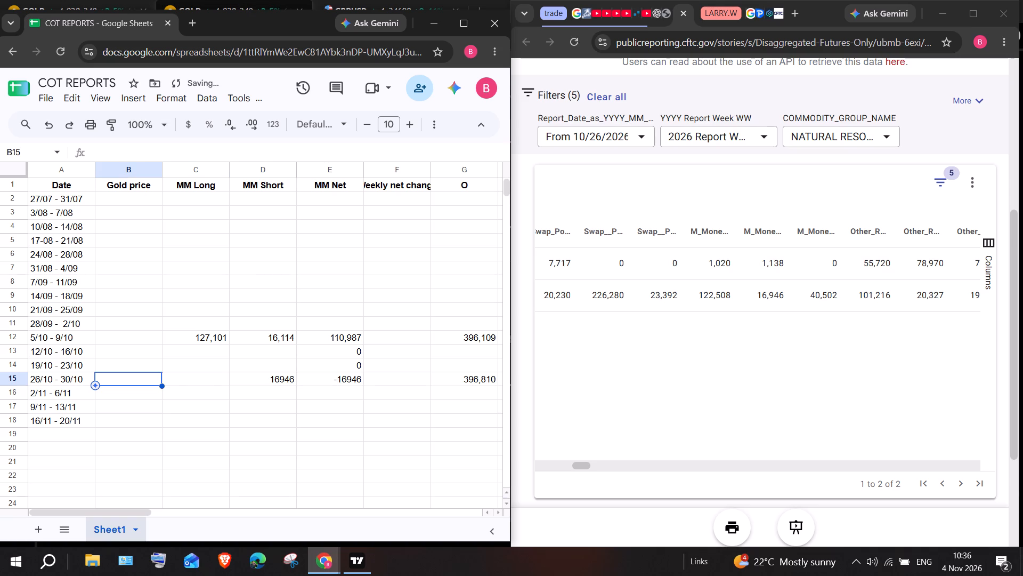
Enter the GOLD contract's managed money long figure, 122508, in the MM Long cell for 26/10 - 30/10.
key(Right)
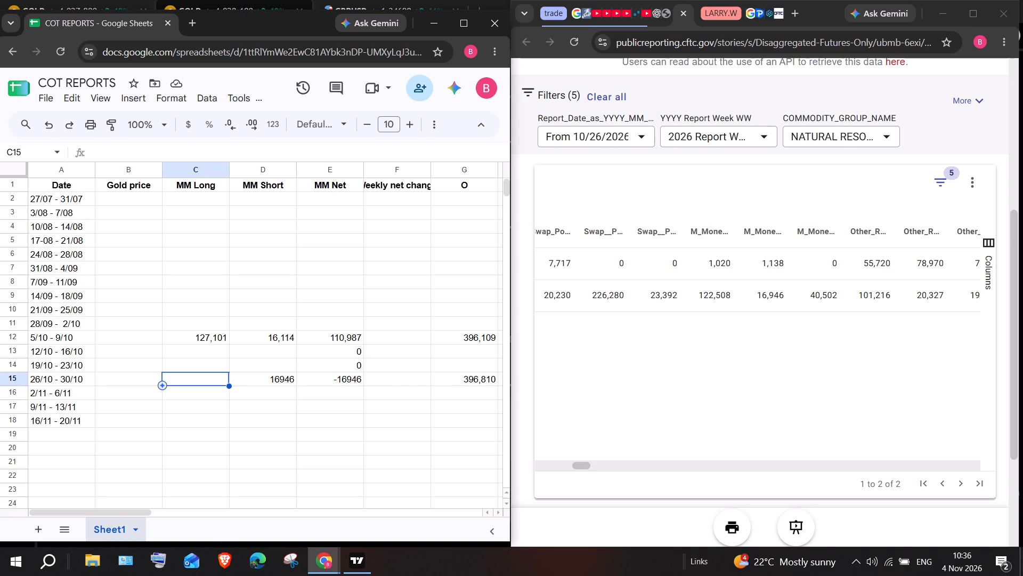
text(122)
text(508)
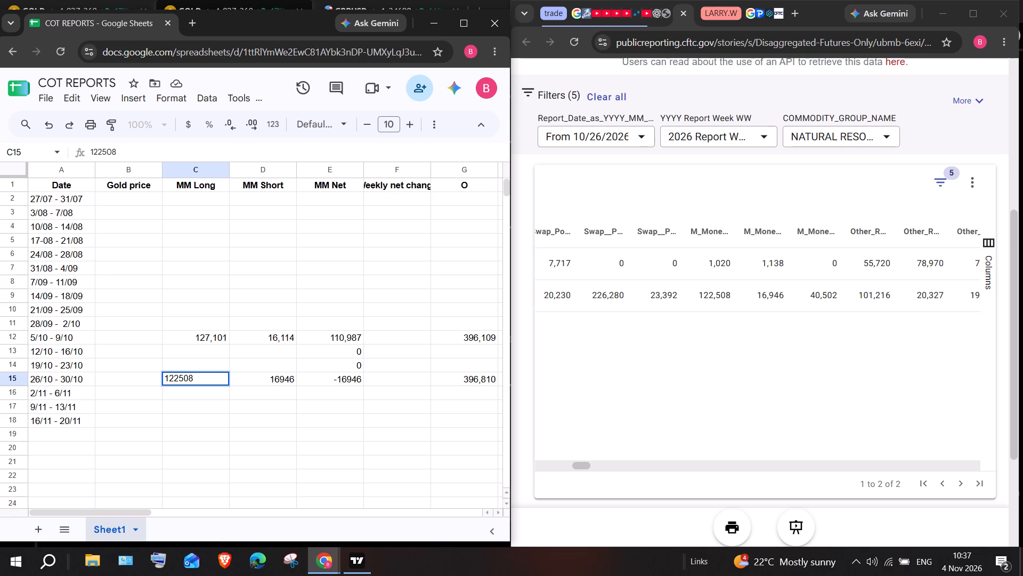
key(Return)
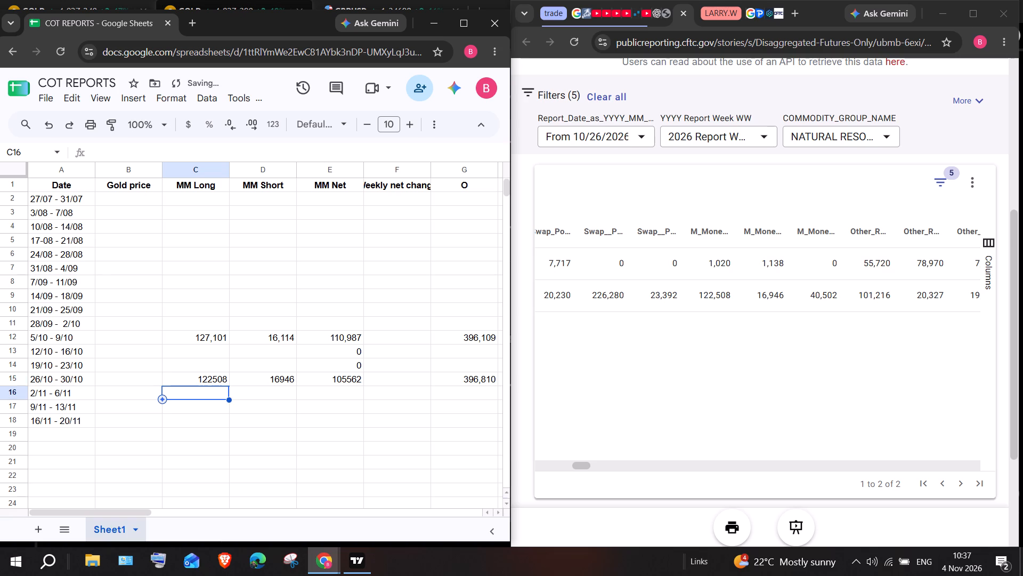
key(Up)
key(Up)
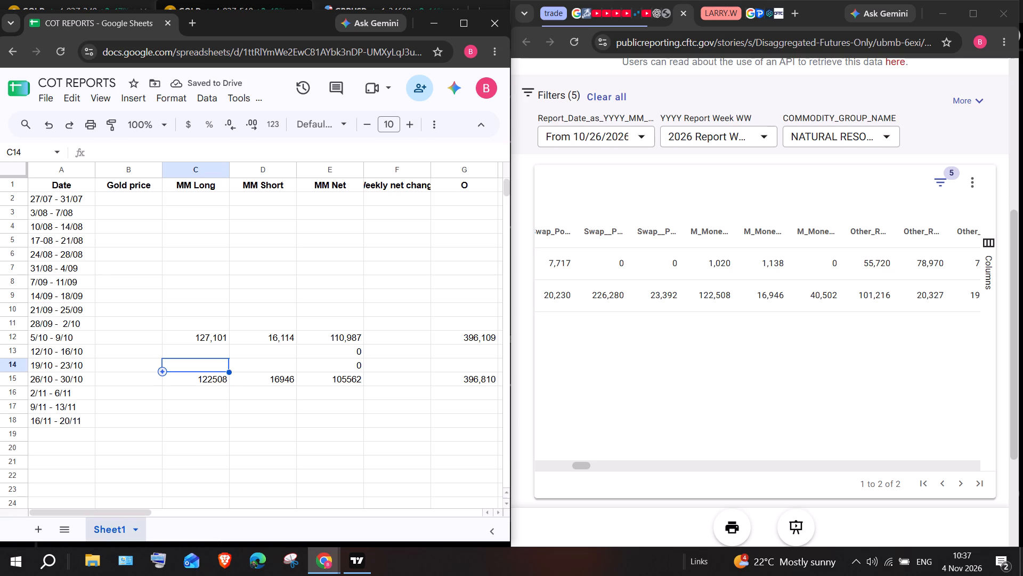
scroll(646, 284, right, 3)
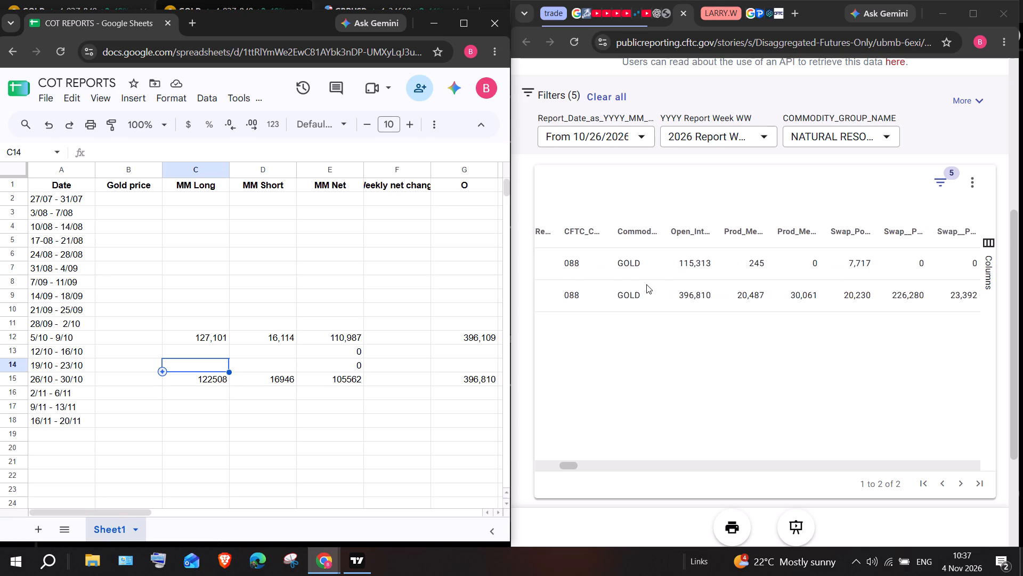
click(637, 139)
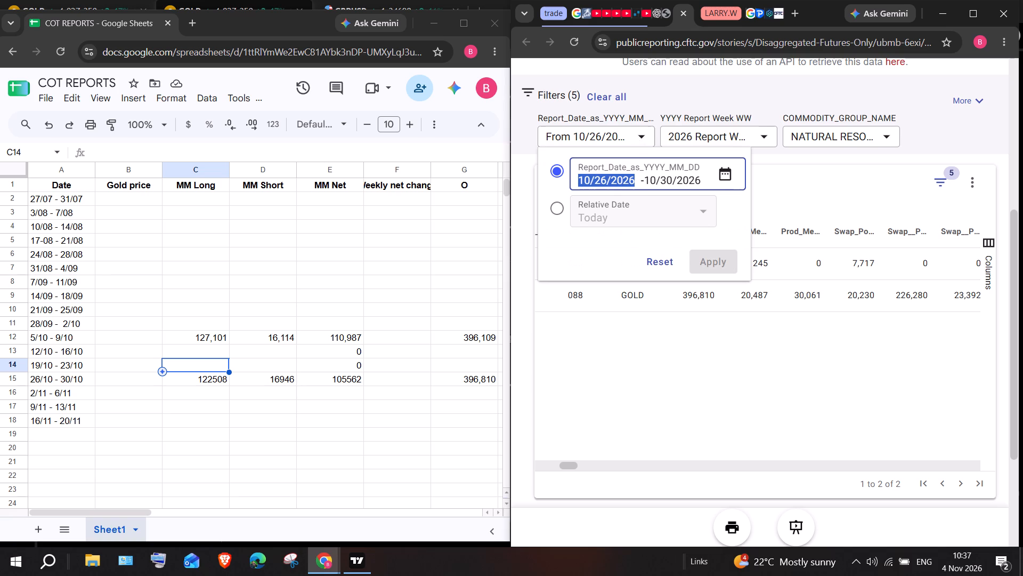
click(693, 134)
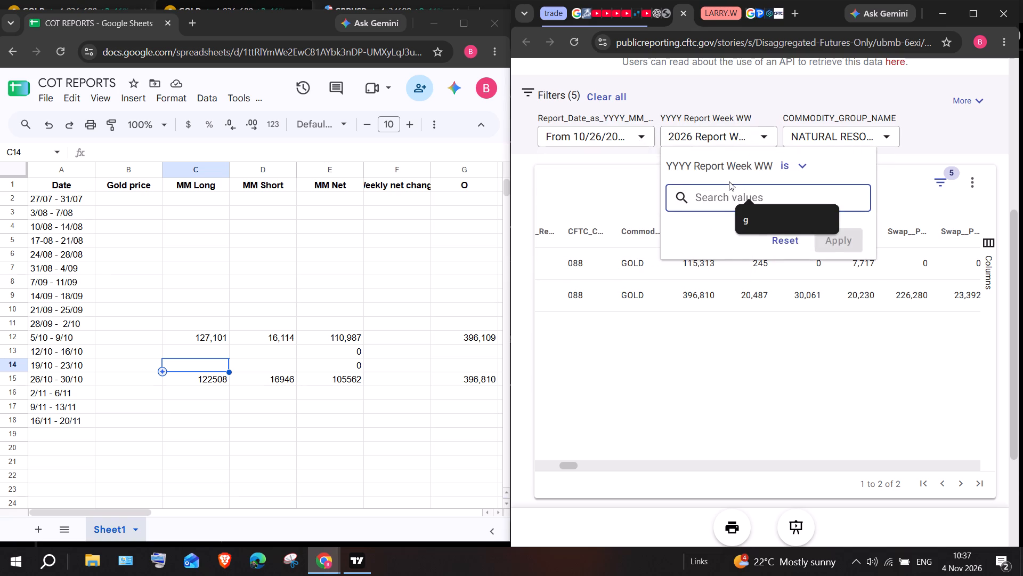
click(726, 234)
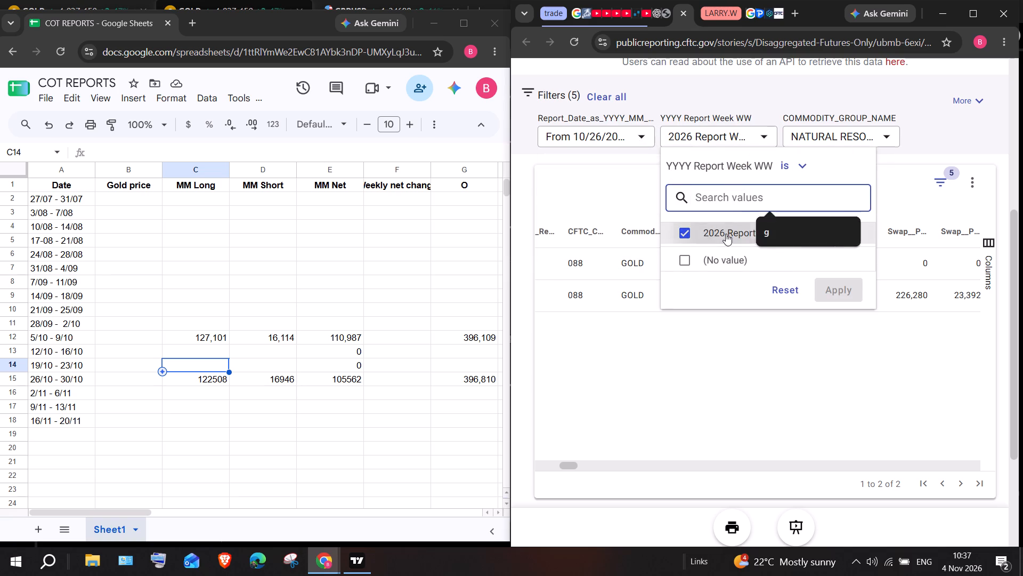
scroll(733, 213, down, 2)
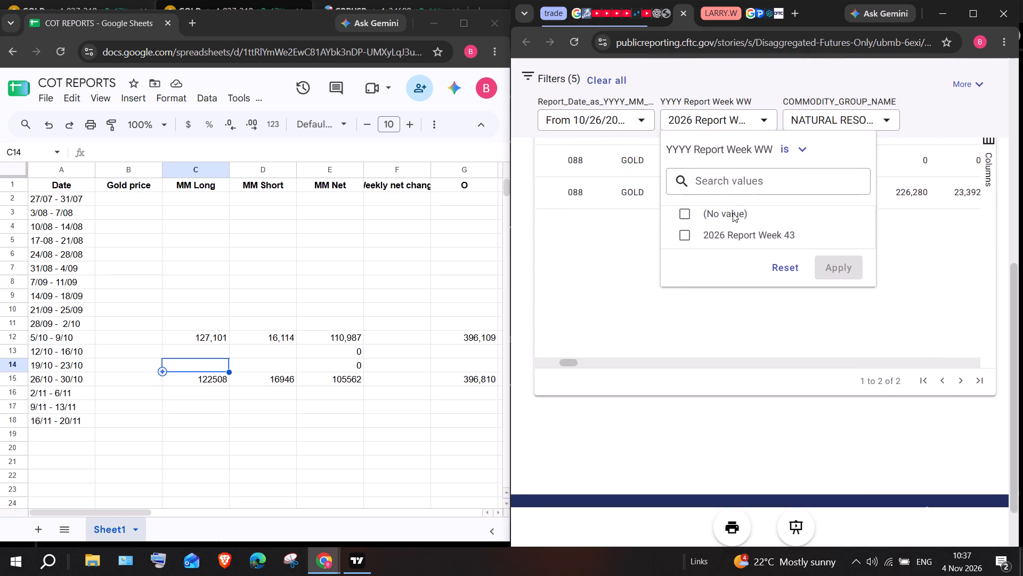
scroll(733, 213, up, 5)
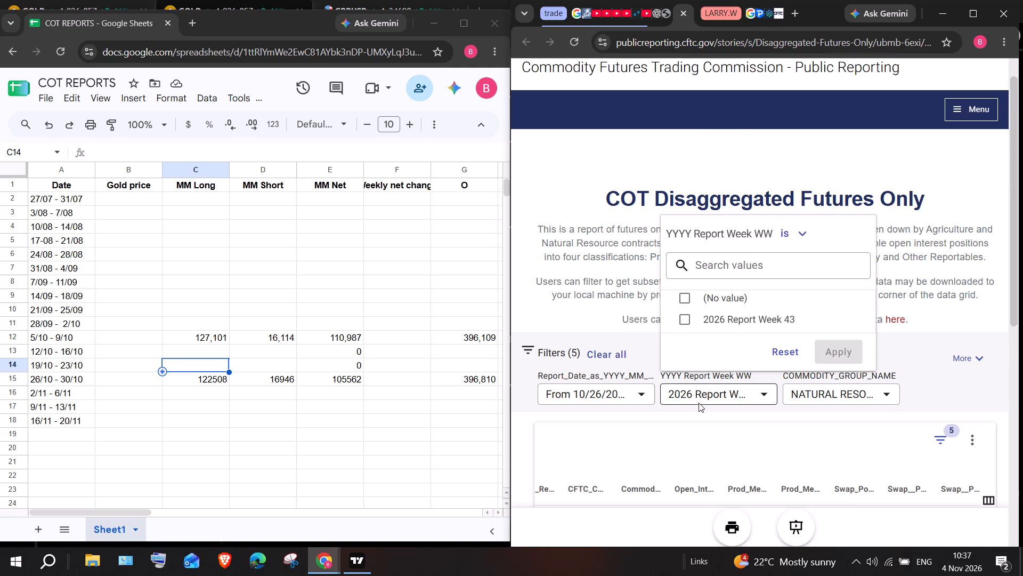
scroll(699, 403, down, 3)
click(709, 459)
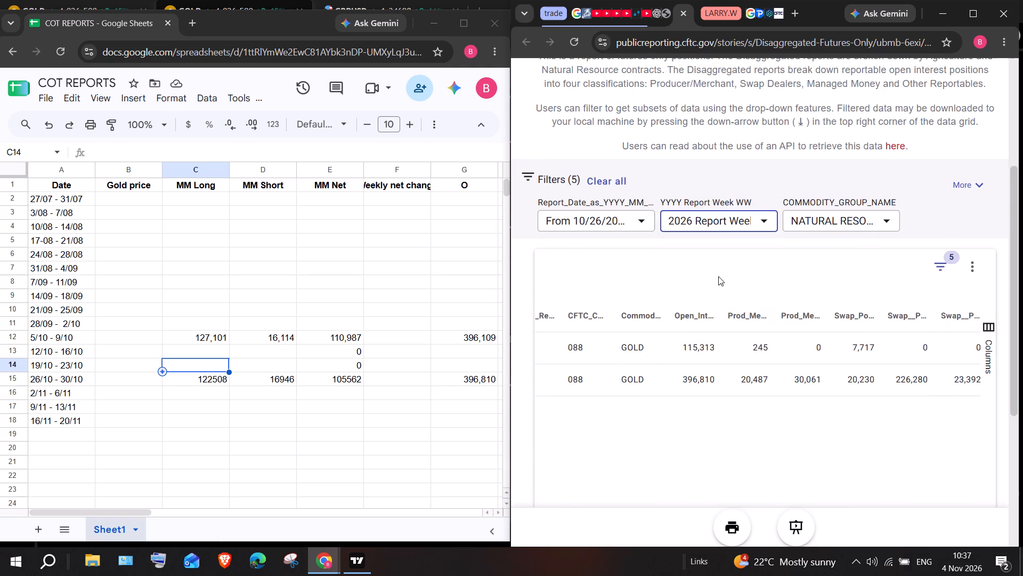
Set the report date filter to the range 10/19/2026 to 10/23/2026.
click(766, 213)
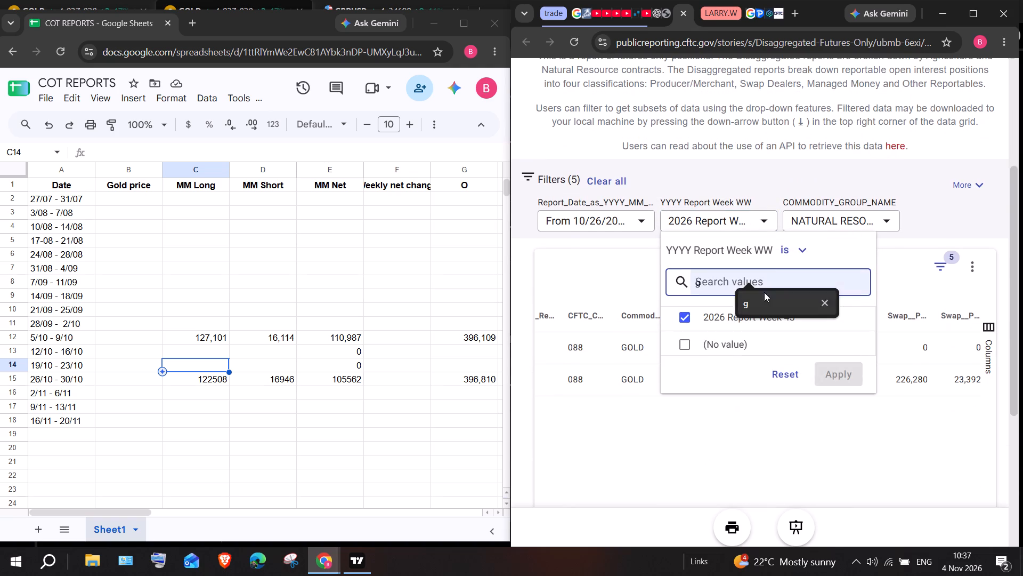
click(688, 319)
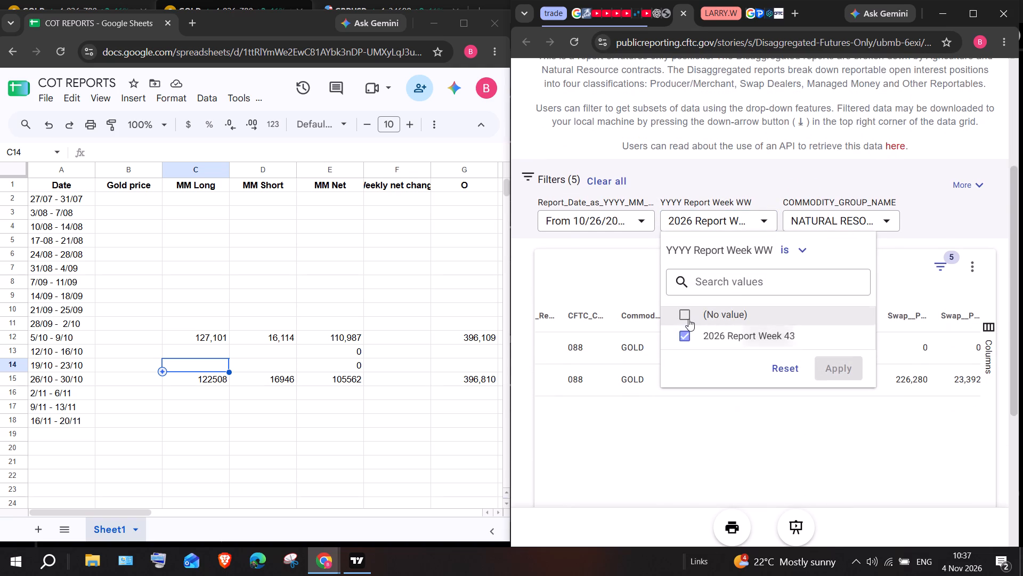
click(631, 222)
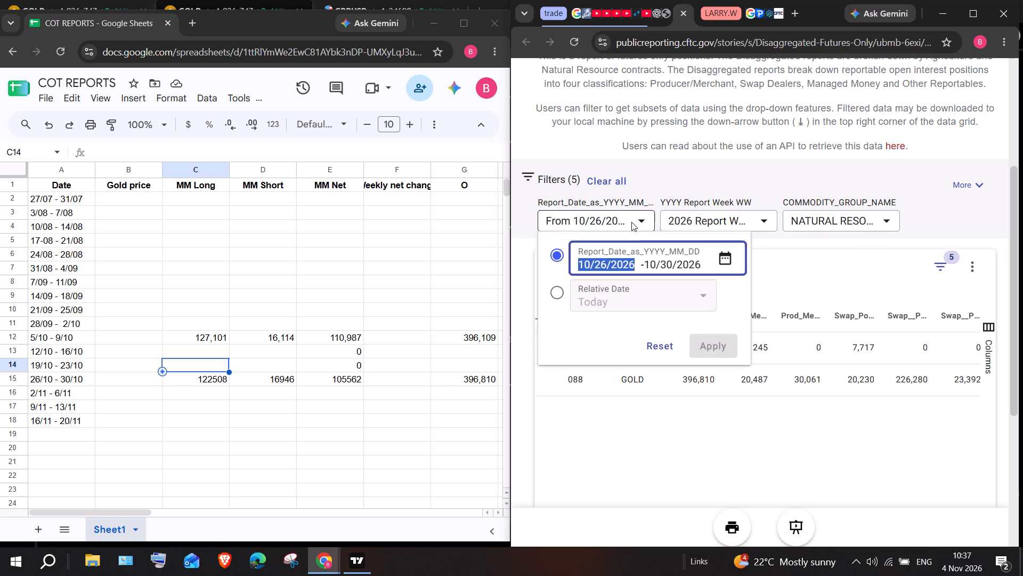
click(730, 256)
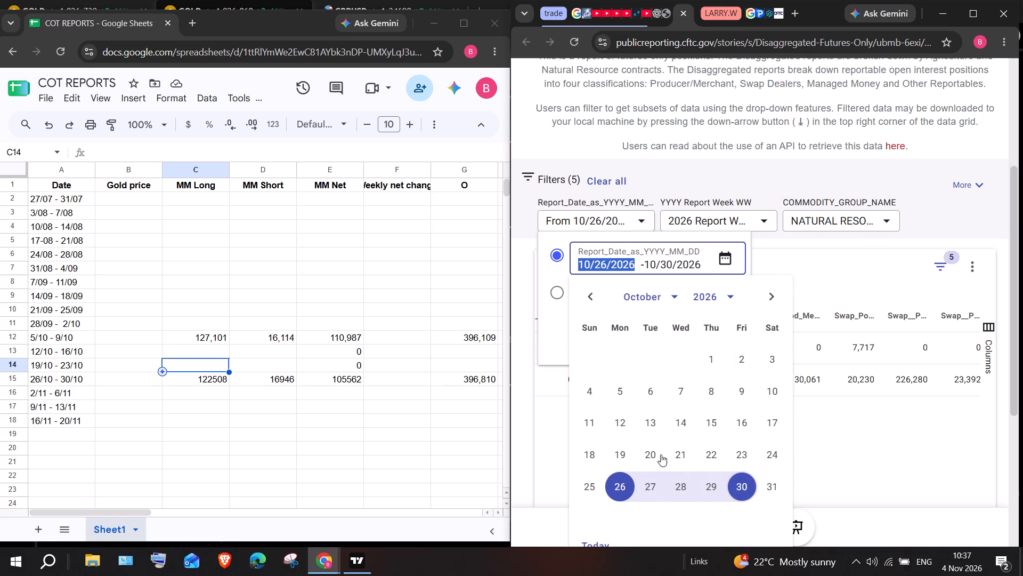
drag(618, 481, 617, 448)
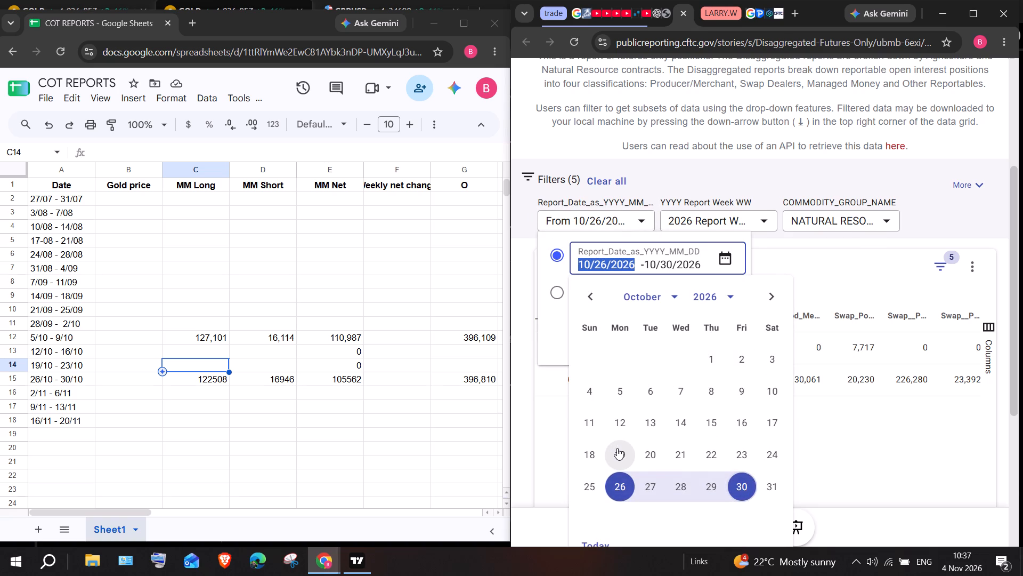
click(617, 448)
click(651, 447)
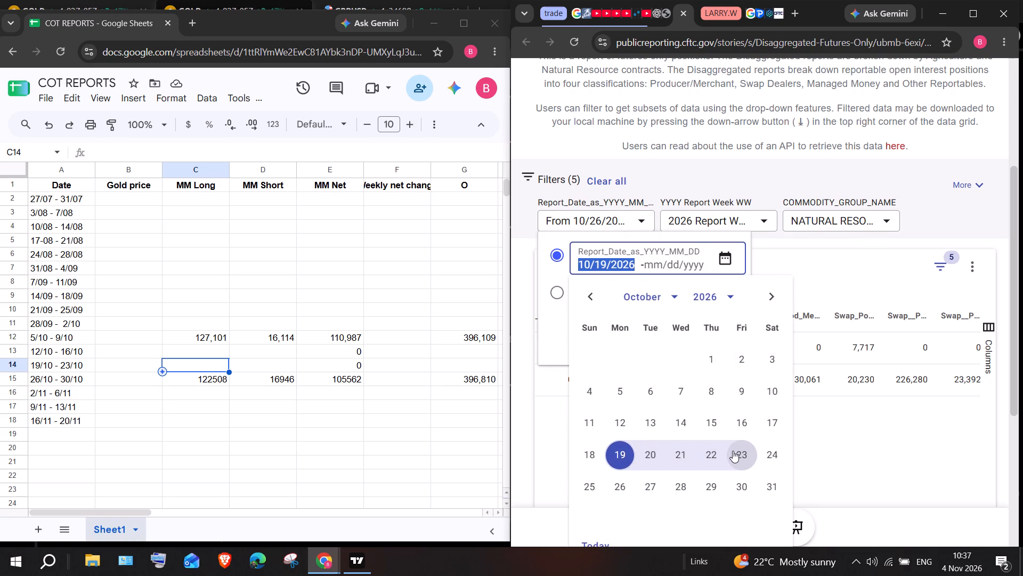
click(733, 451)
click(725, 338)
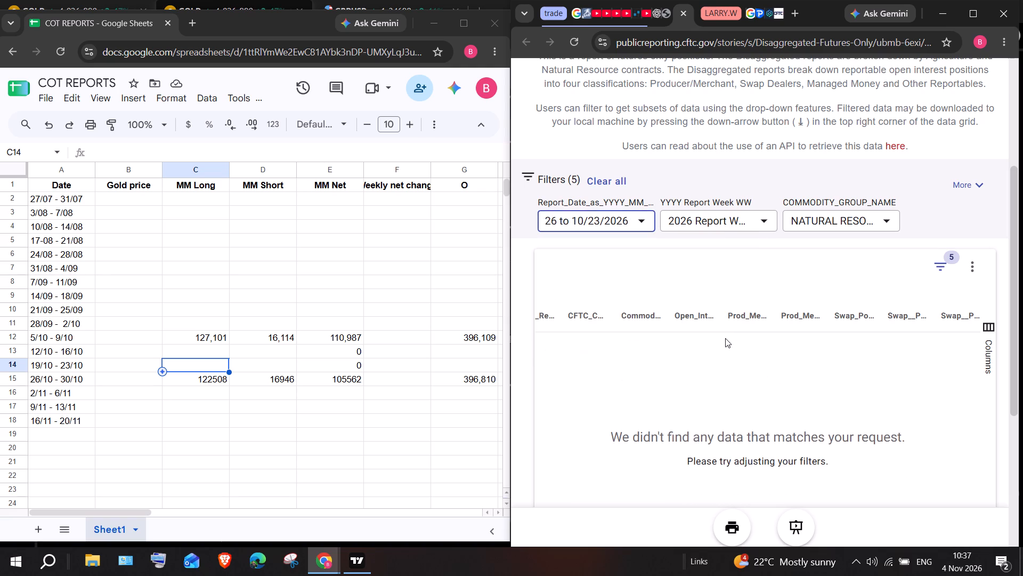
Change the report week filter to only 2026 Report Week 42.
click(745, 215)
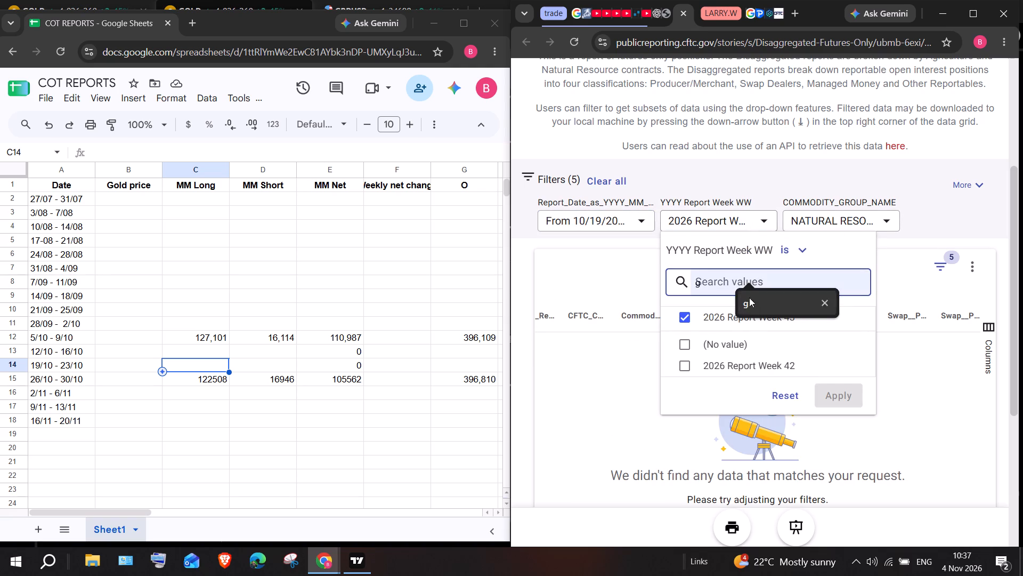
click(732, 359)
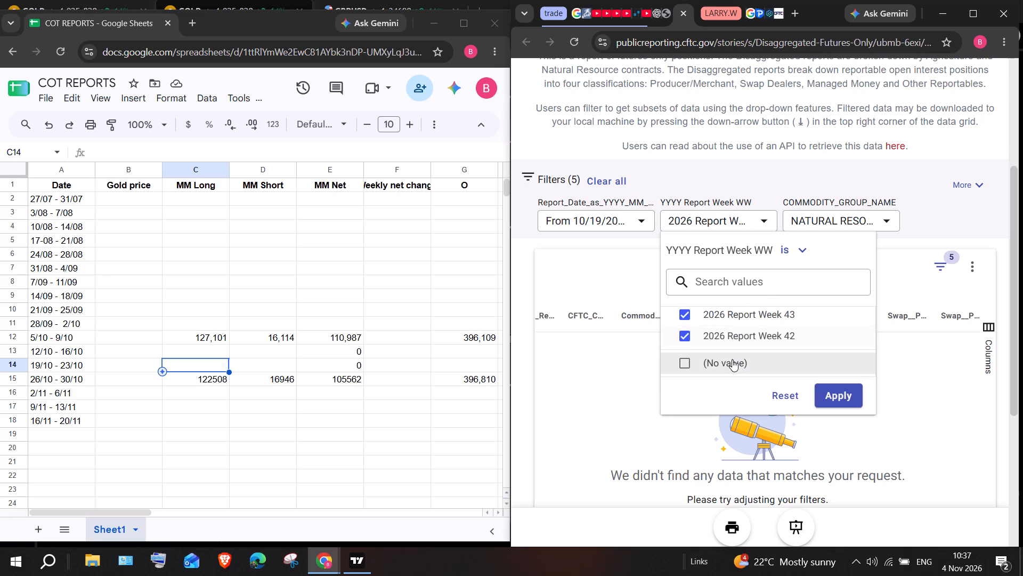
click(685, 311)
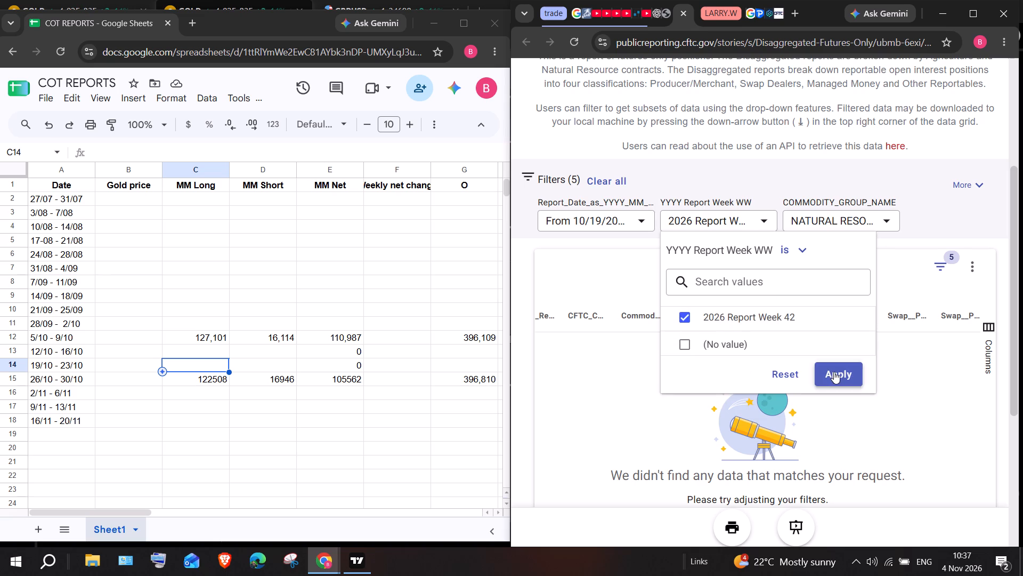
click(834, 372)
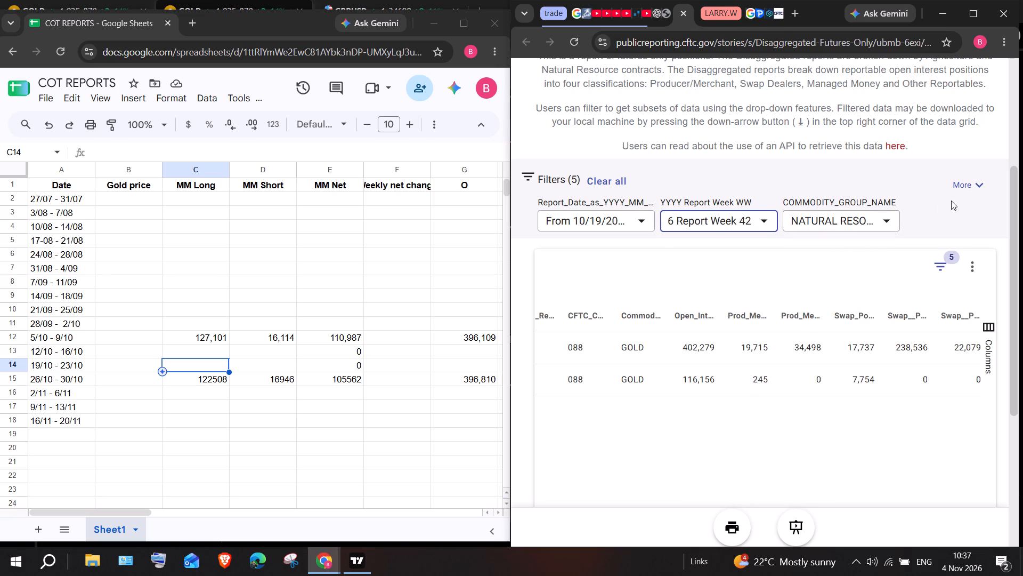
Show the additional report filters and limit Contract_Market_Name to GOLD.
click(972, 186)
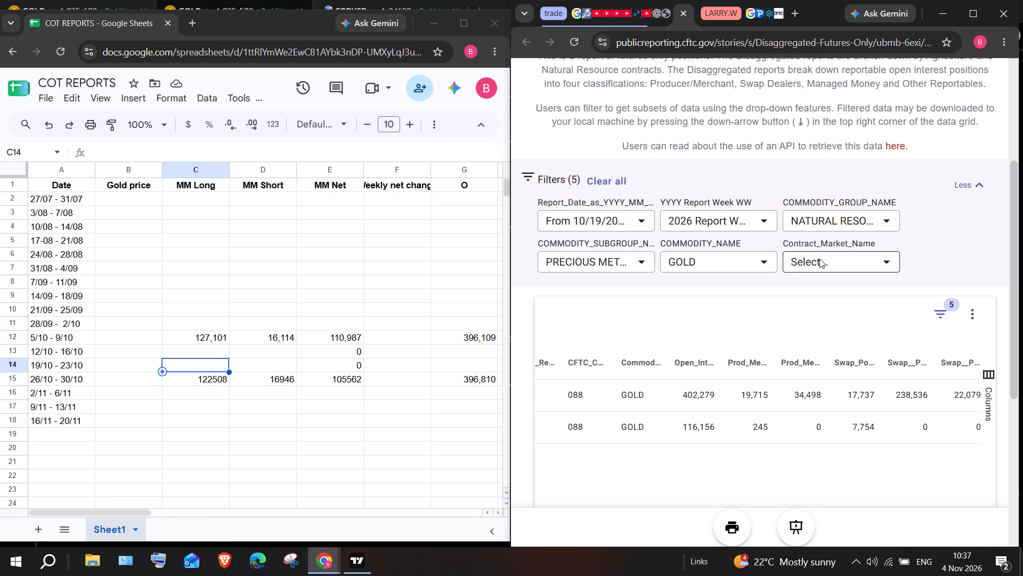
click(819, 259)
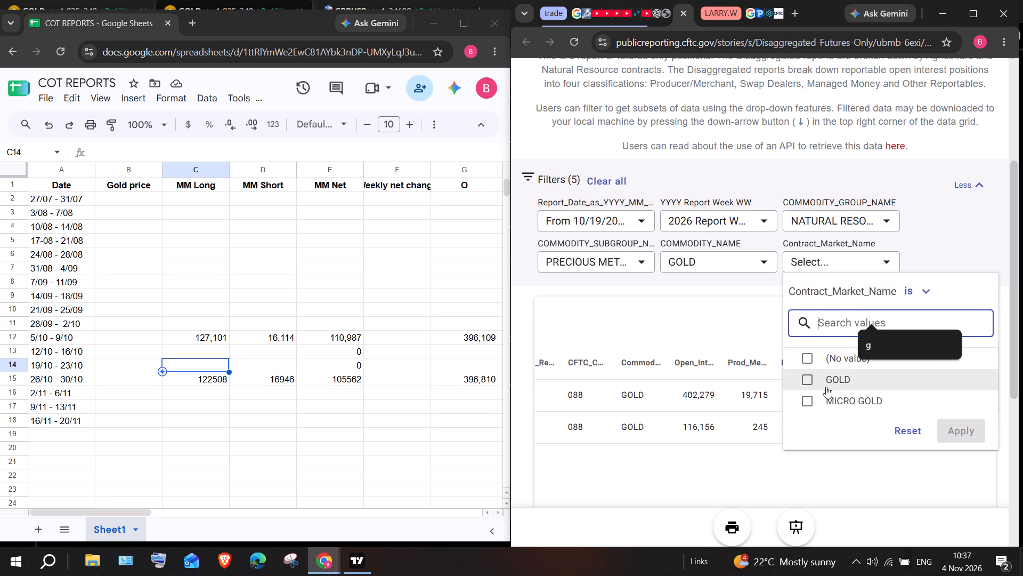
click(826, 387)
click(946, 441)
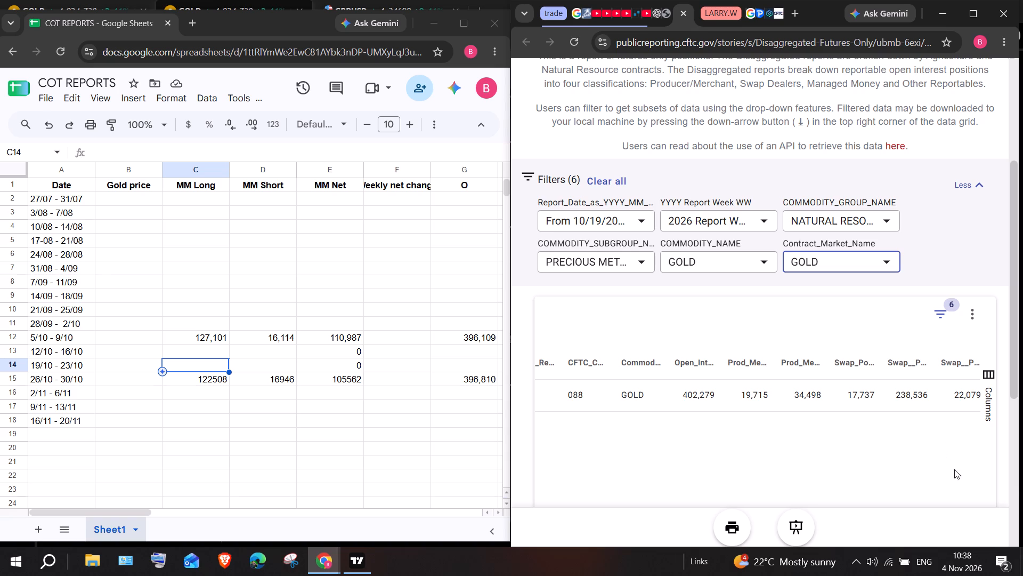
Enter the GOLD contract's open interest, 402279, in the O column for 19/10 - 23/10.
scroll(810, 431, left, 1)
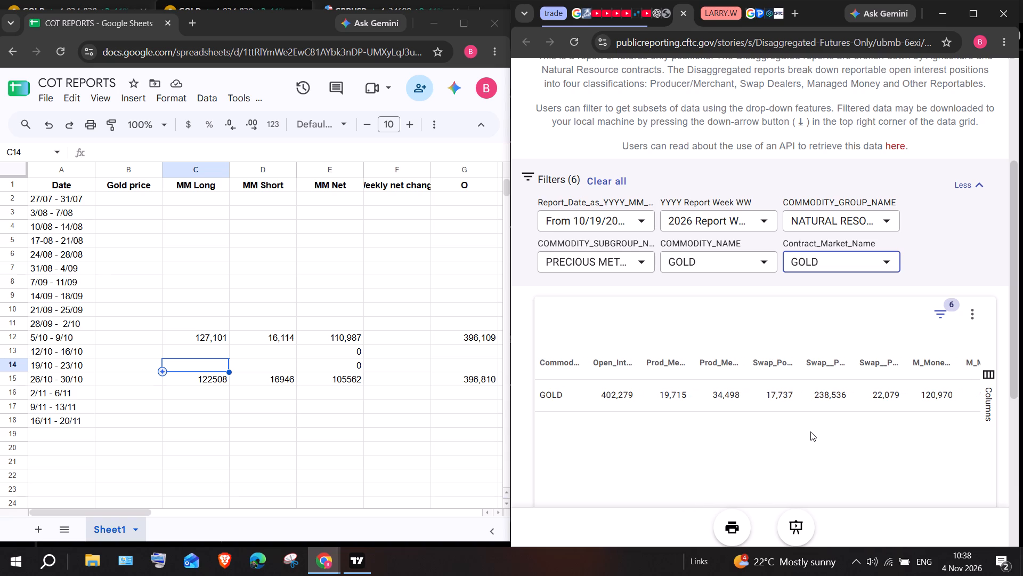
click(463, 364)
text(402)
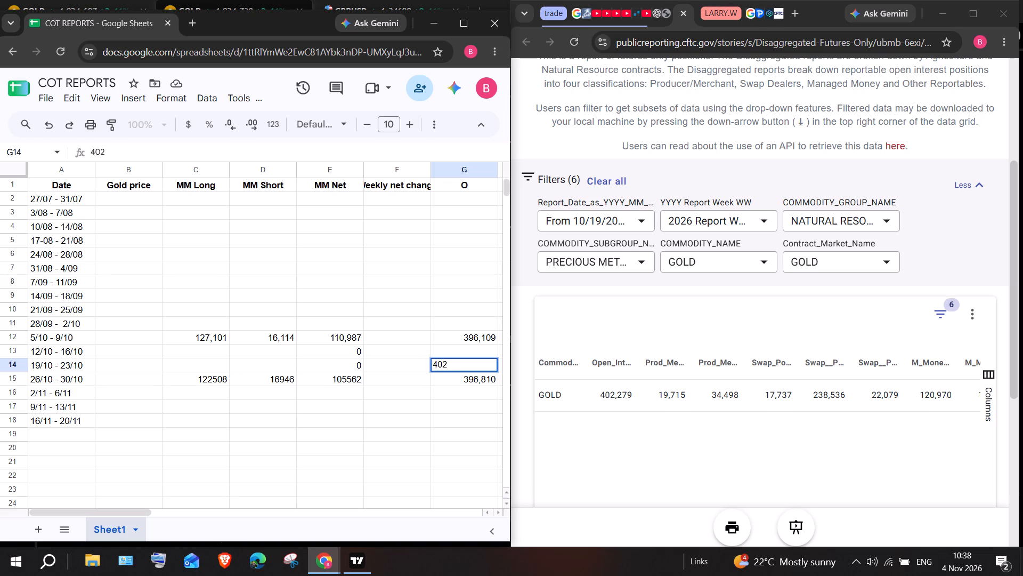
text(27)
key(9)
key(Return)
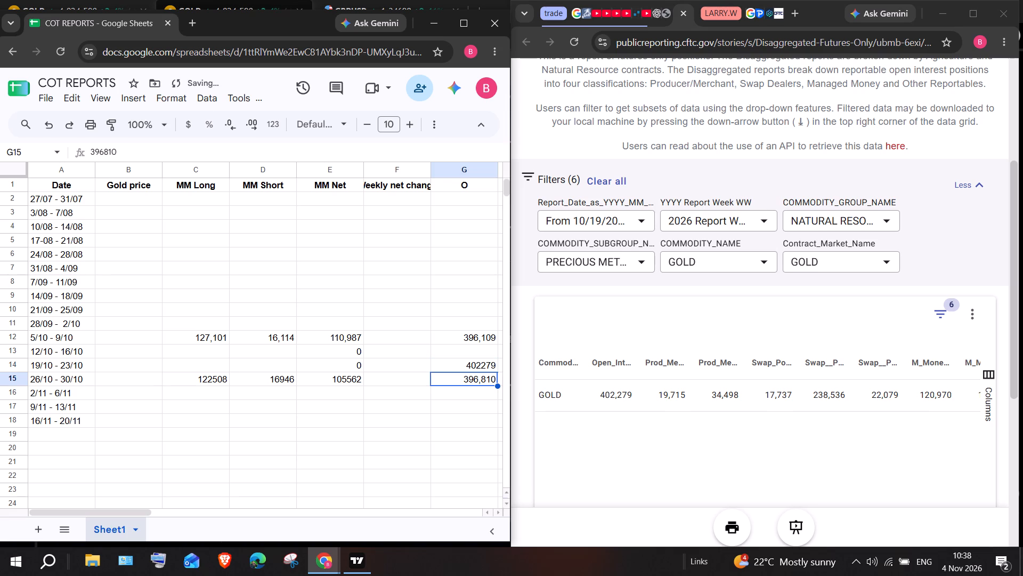
Enter the GOLD contract's managed money short figure, 16764, in the MM Short cell for 19/10 - 23/10.
click(350, 361)
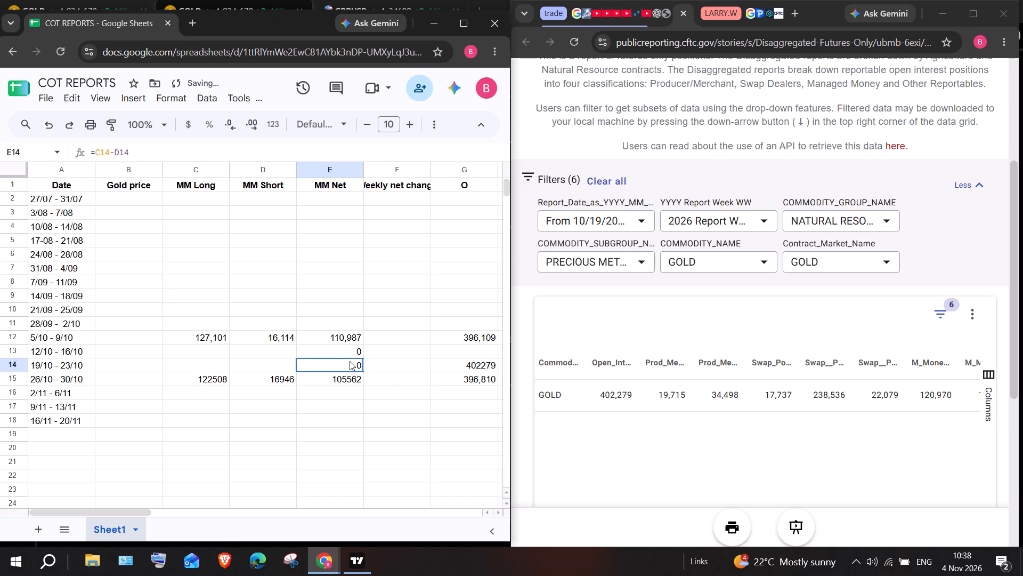
click(274, 364)
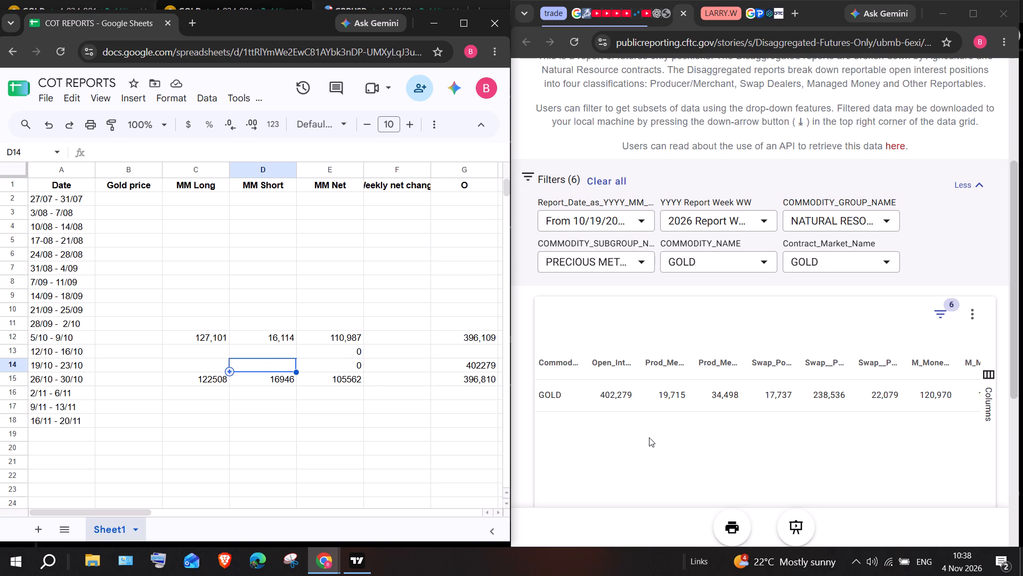
scroll(649, 437, left, 4)
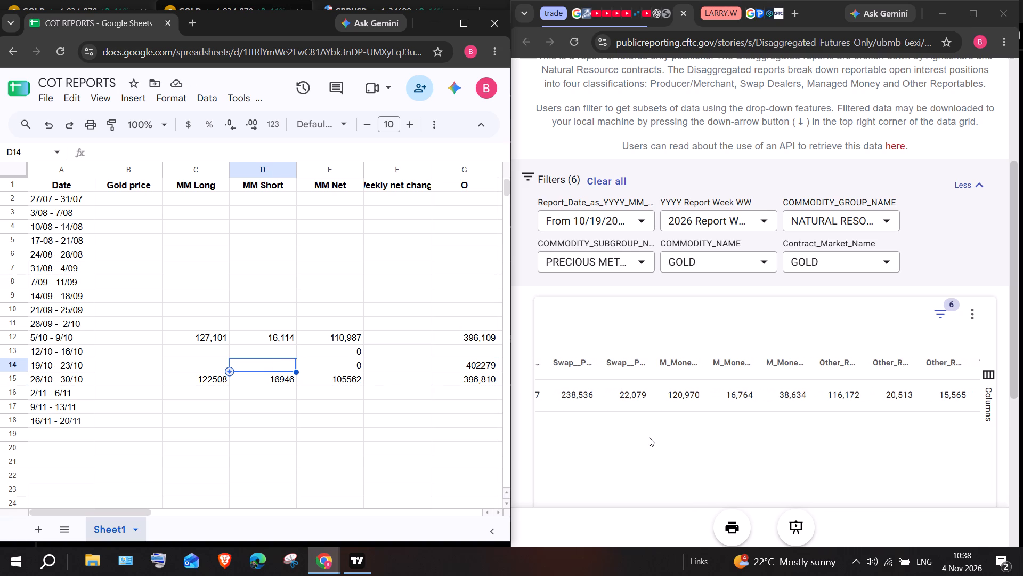
scroll(649, 437, left, 2)
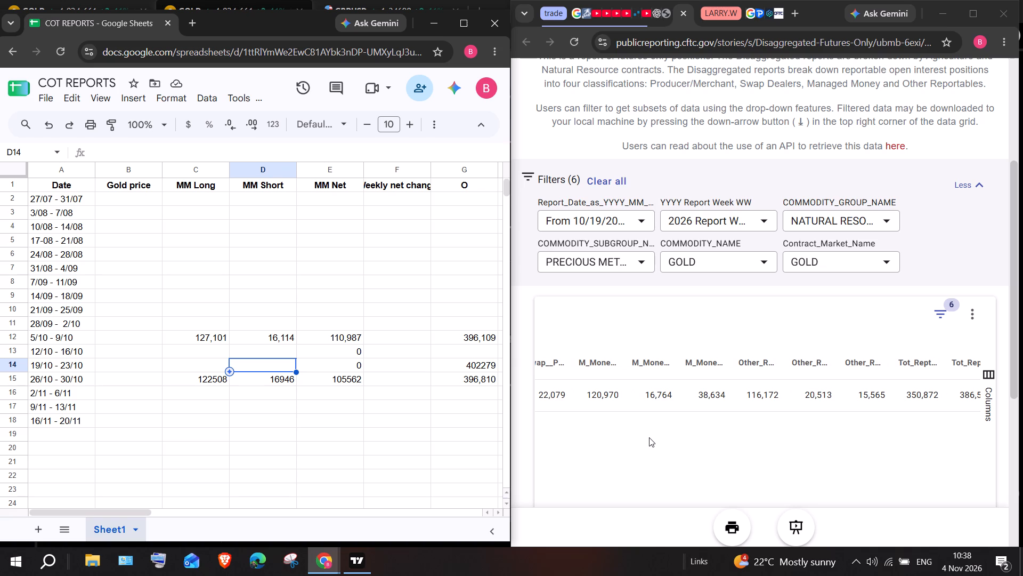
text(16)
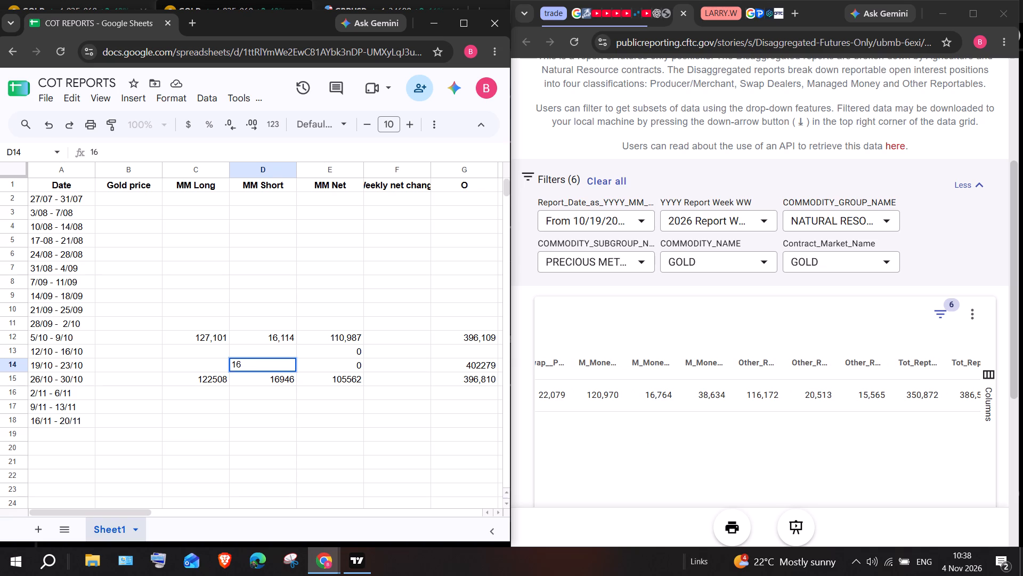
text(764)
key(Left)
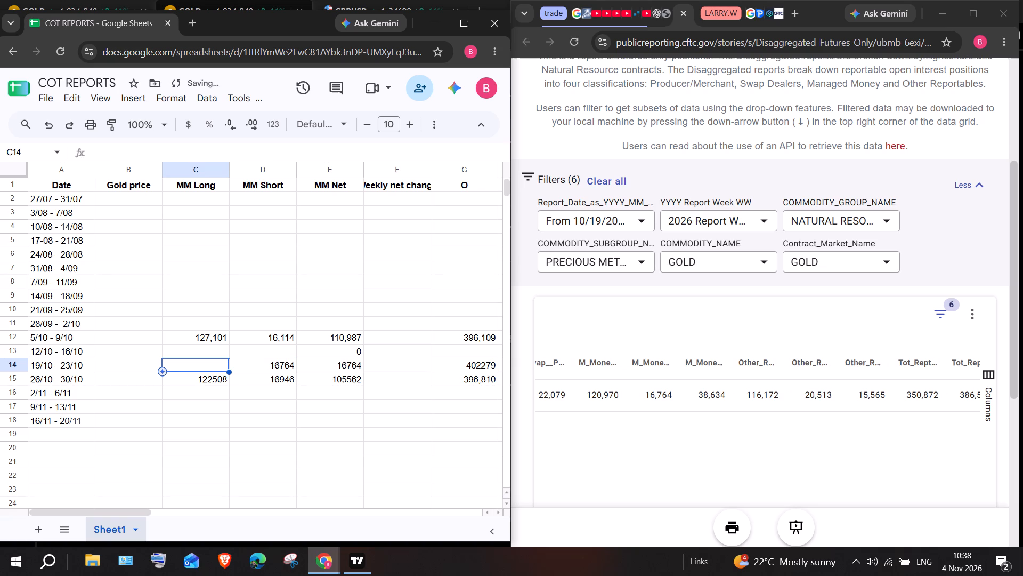
Enter the GOLD contract's managed money long figure, 120970, in the MM Long cell for 19/10 - 23/10.
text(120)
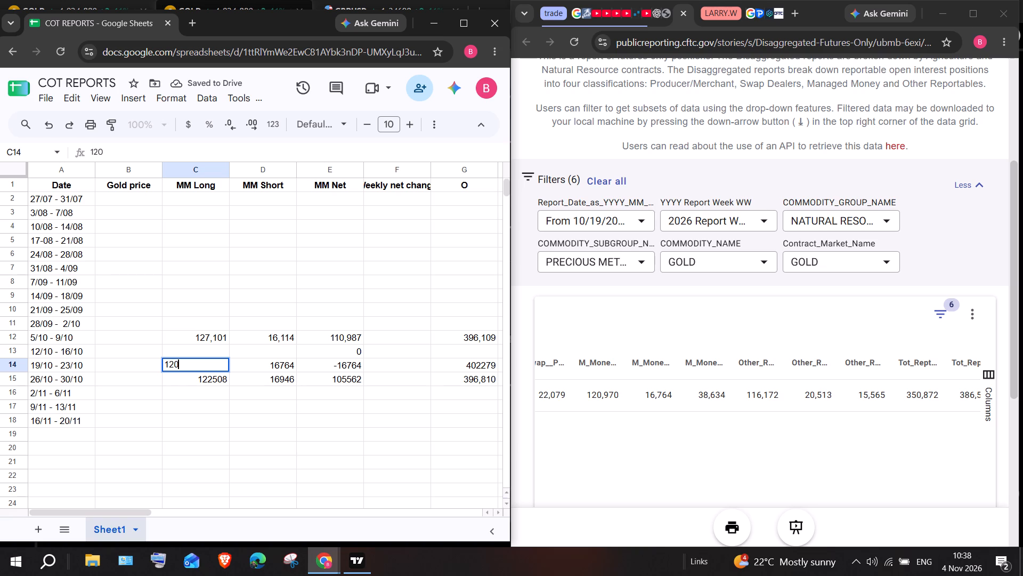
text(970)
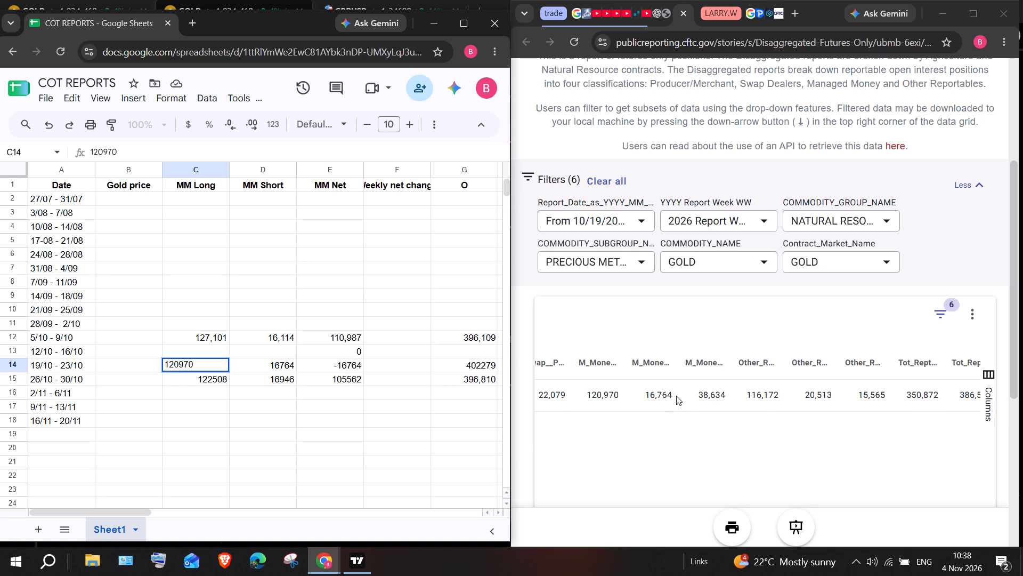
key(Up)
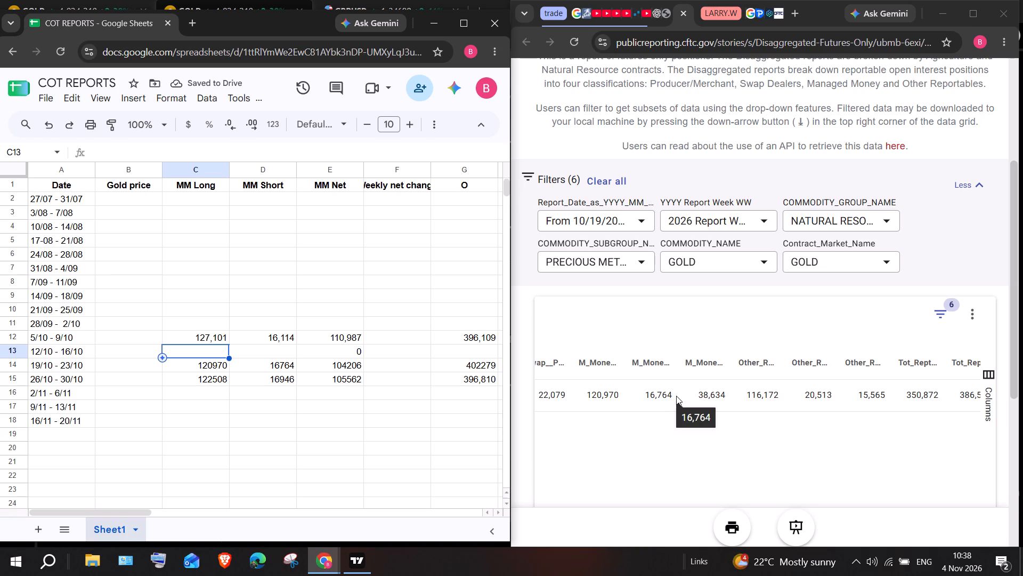
Set the report date filter to the range 10/12/2026 to 10/16/2026.
click(630, 224)
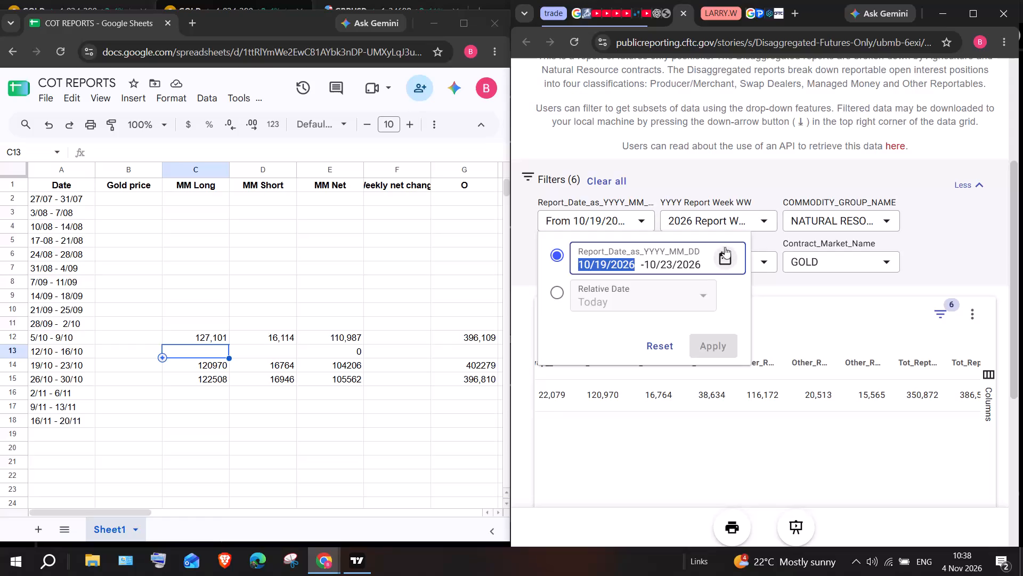
click(725, 256)
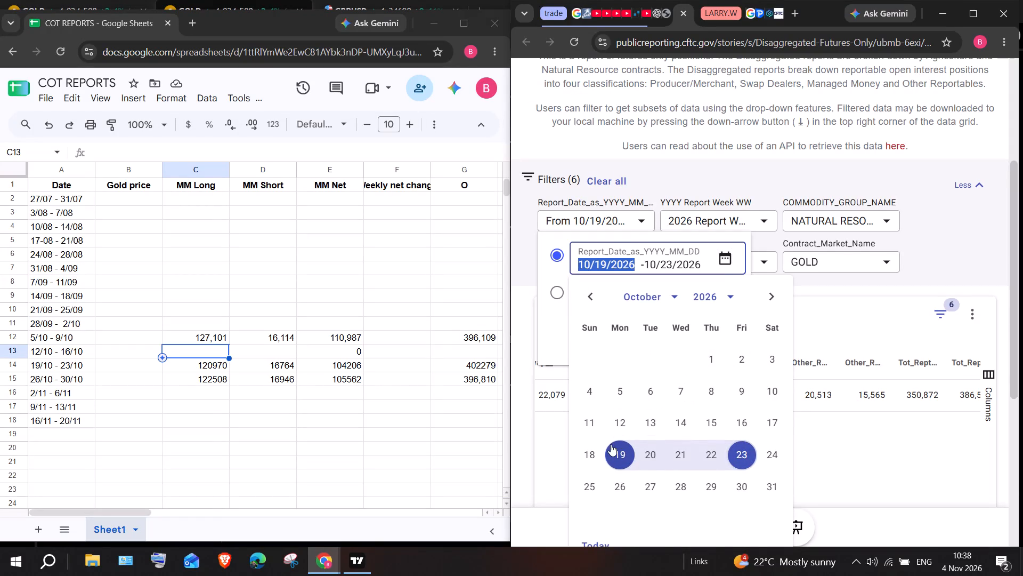
click(611, 444)
drag(613, 428, 730, 418)
click(620, 423)
click(736, 414)
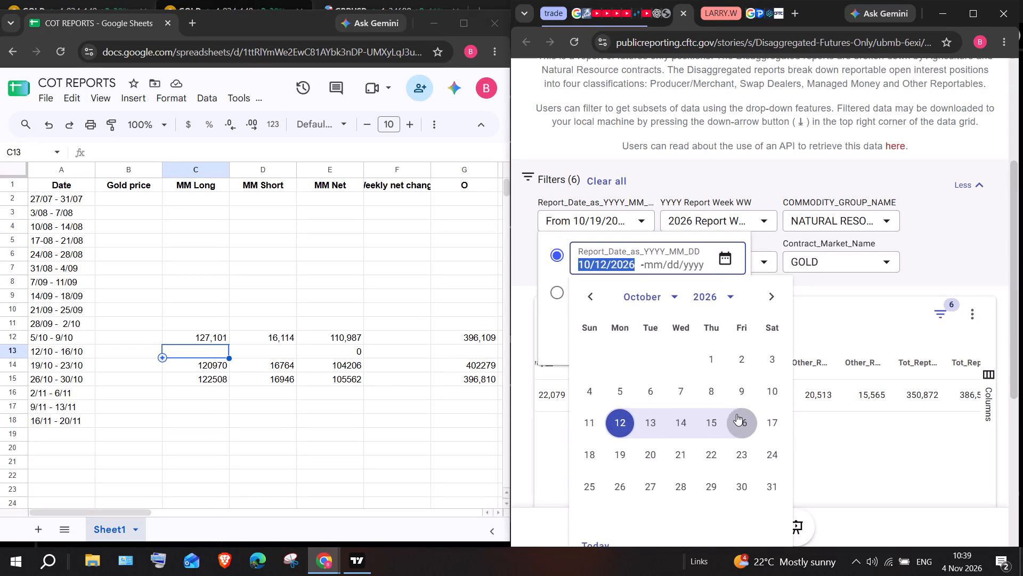
click(721, 349)
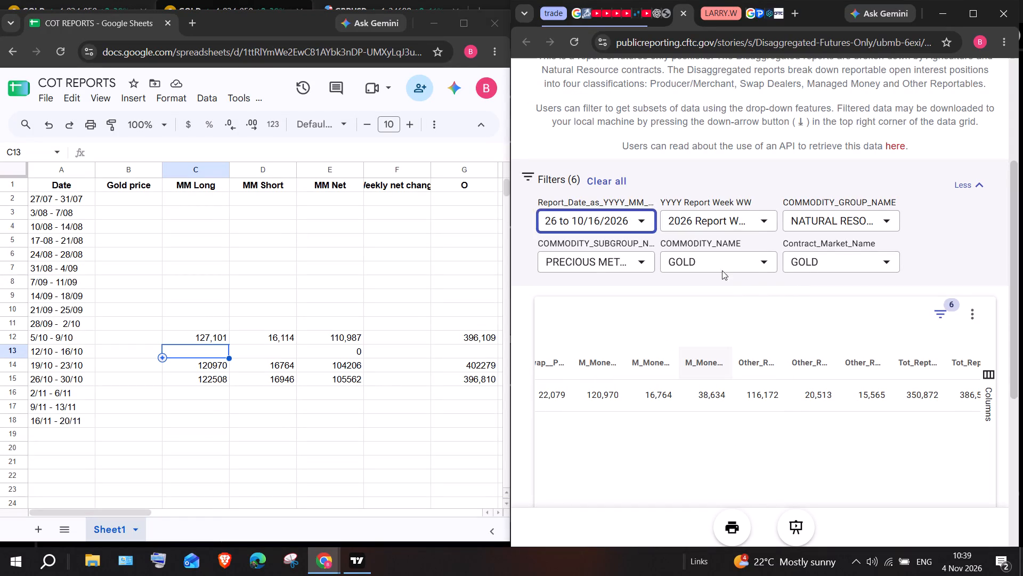
Switch the report week filter from 2026 Report Week 42 to only 2026 Report Week 41 and apply it.
click(737, 216)
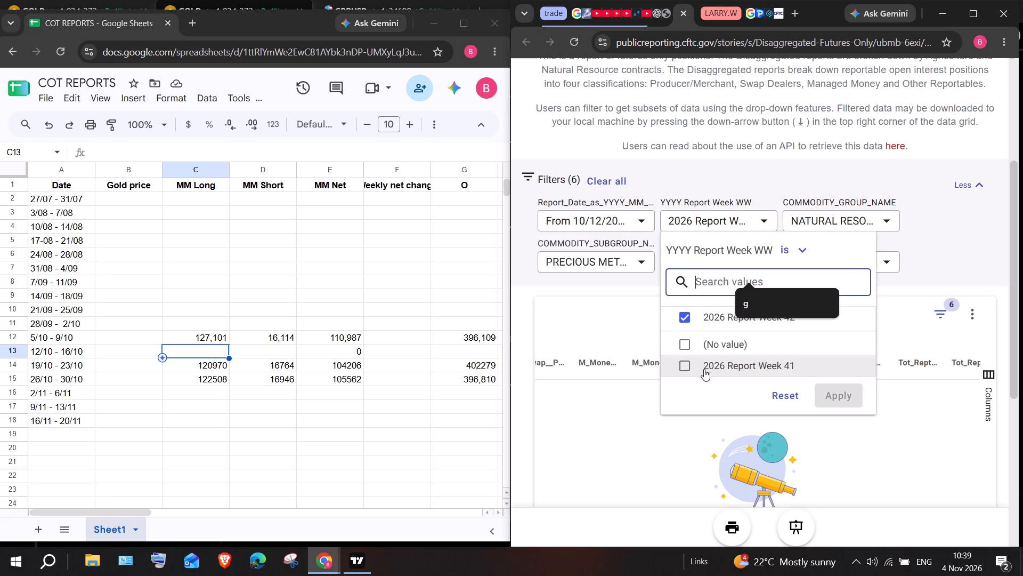
click(703, 366)
click(684, 314)
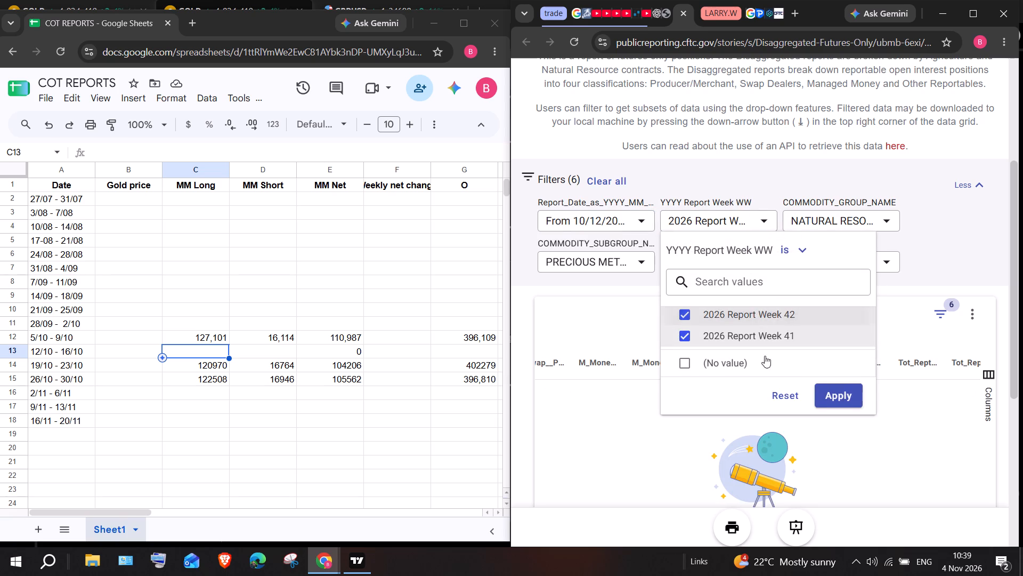
click(680, 311)
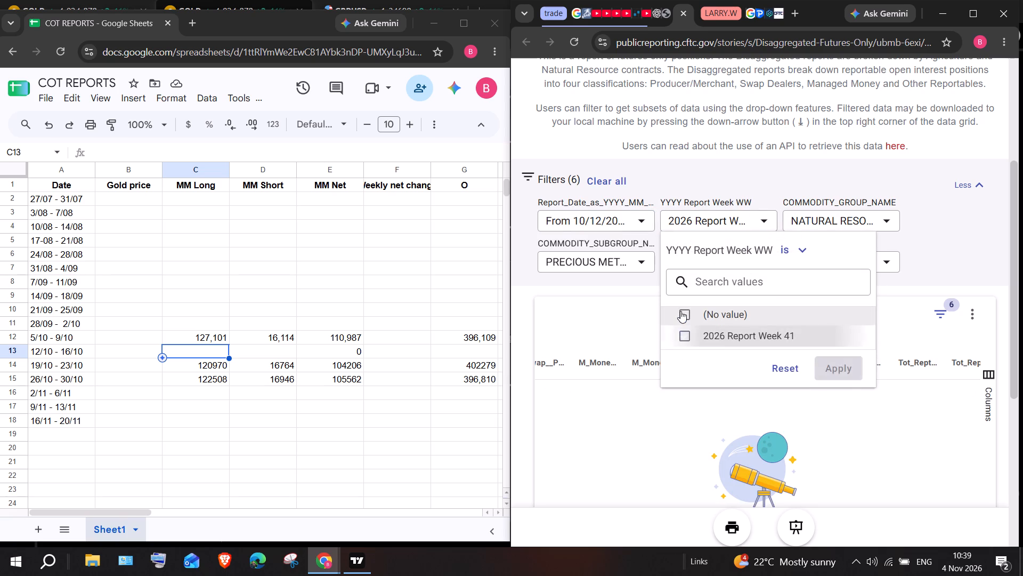
click(690, 337)
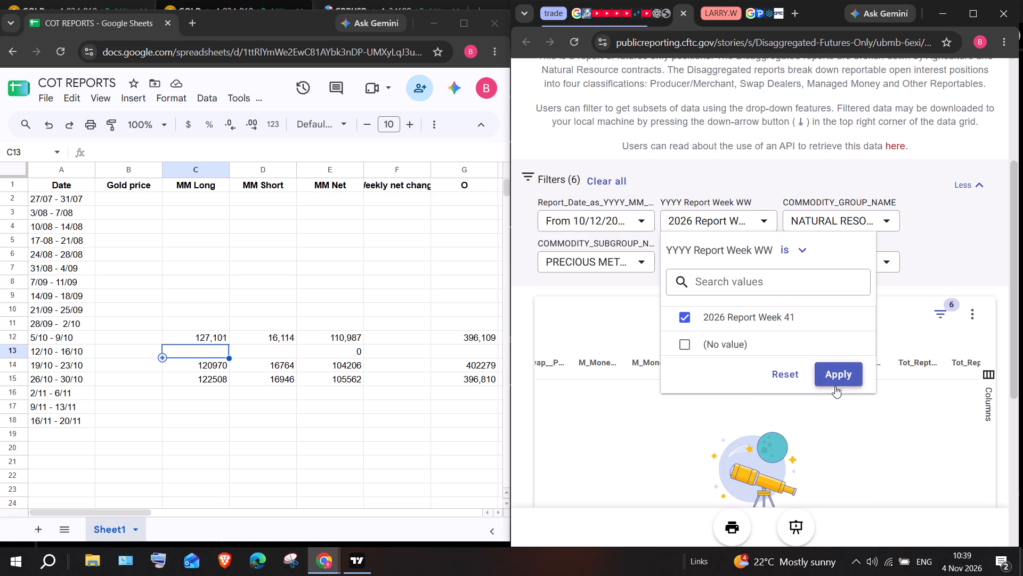
click(837, 373)
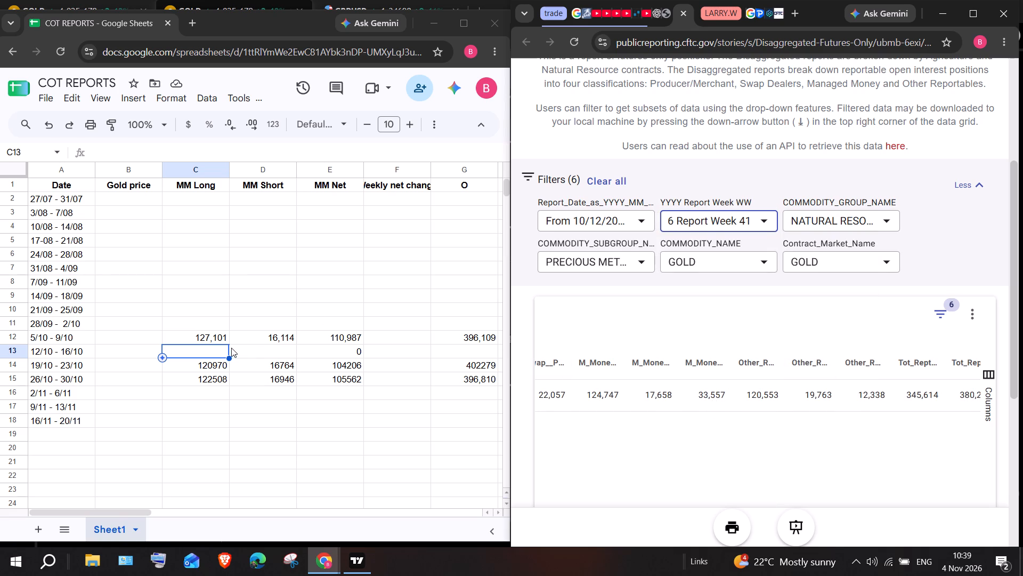
Enter the GOLD contract's managed money long figure, 124747, in the MM Long cell for 12/10 - 16/10.
text(124)
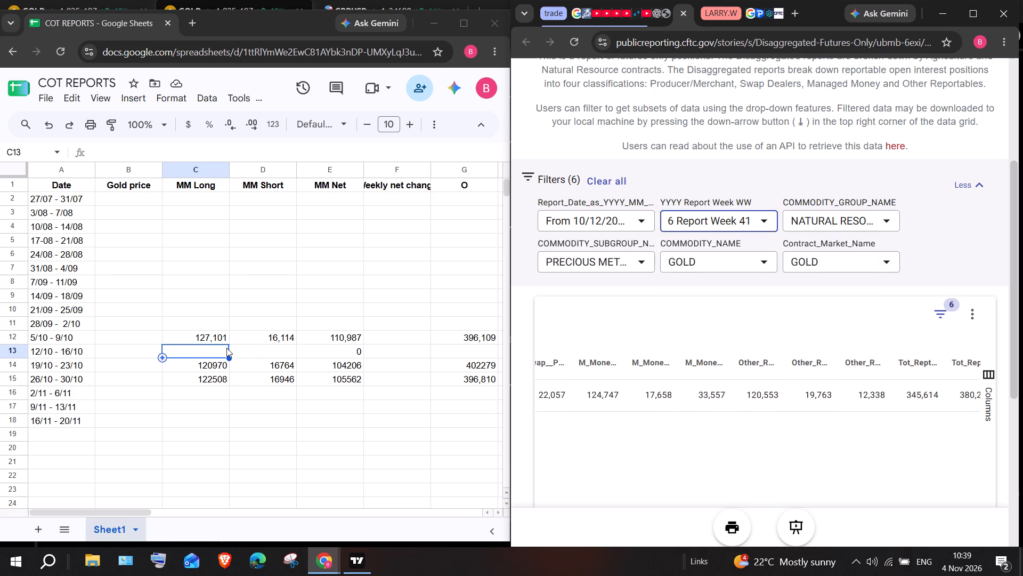
click(226, 348)
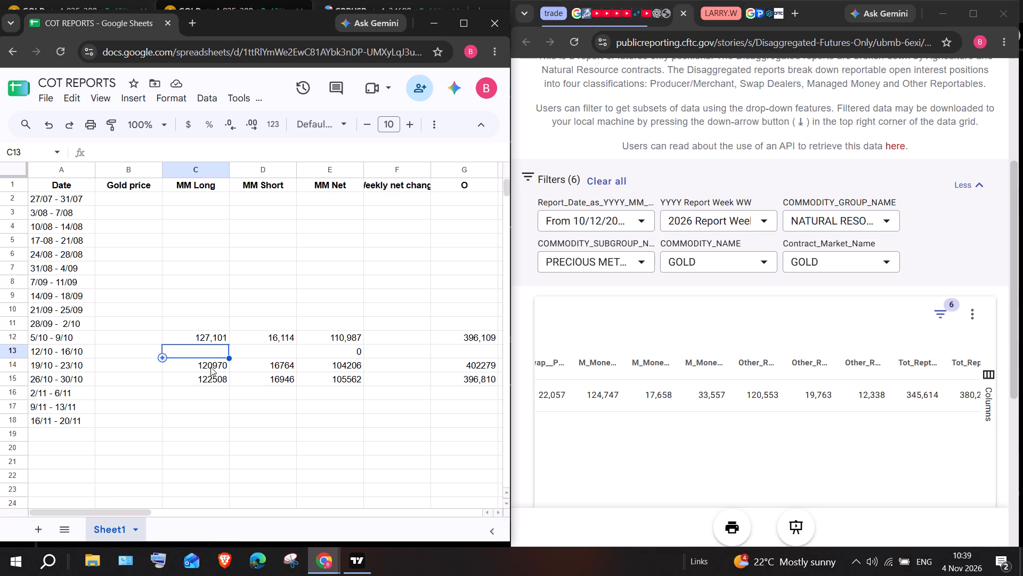
click(200, 350)
text(12)
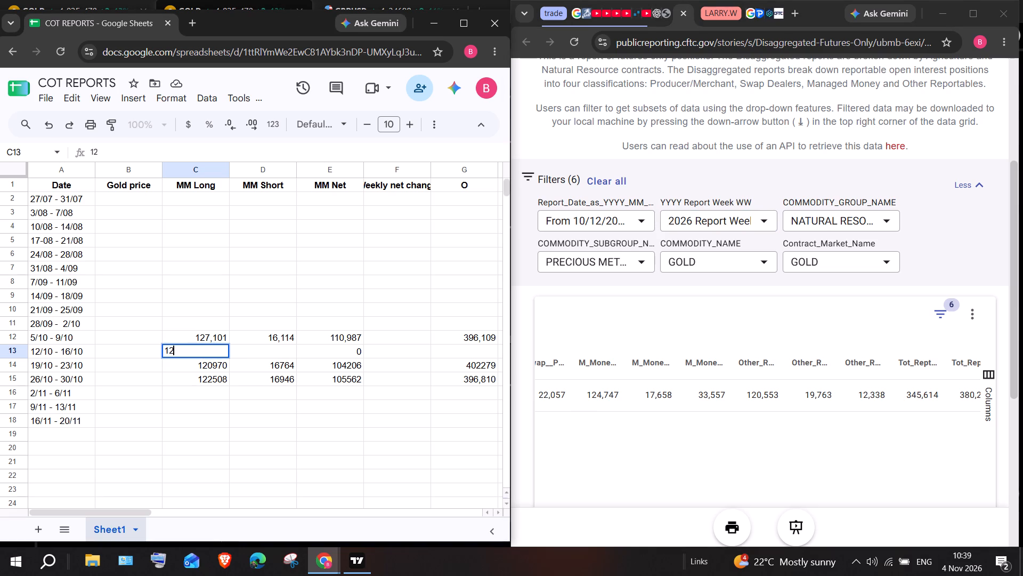
key(3)
key(BackSpace)
key(4)
text(74)
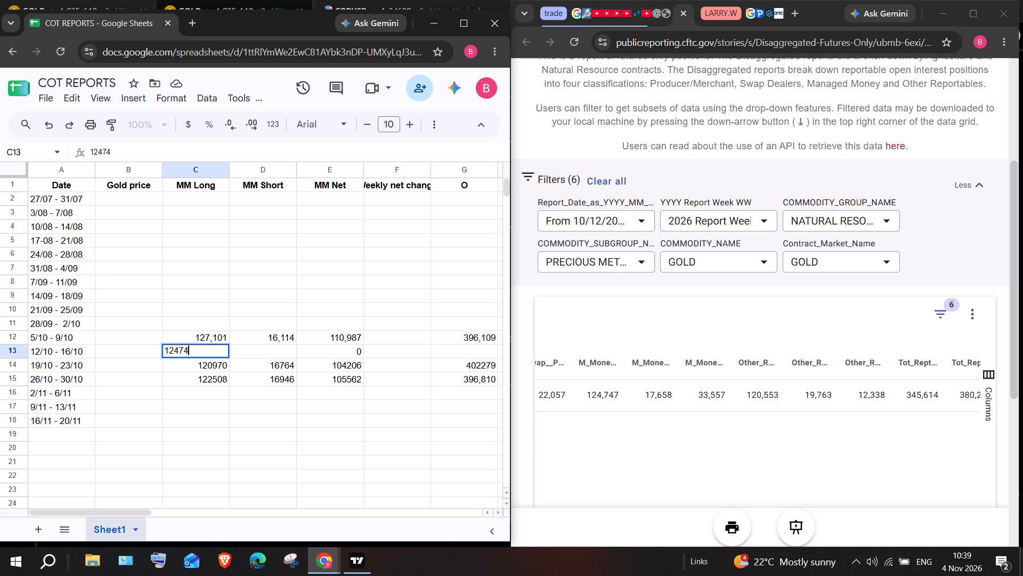
key(7)
key(Right)
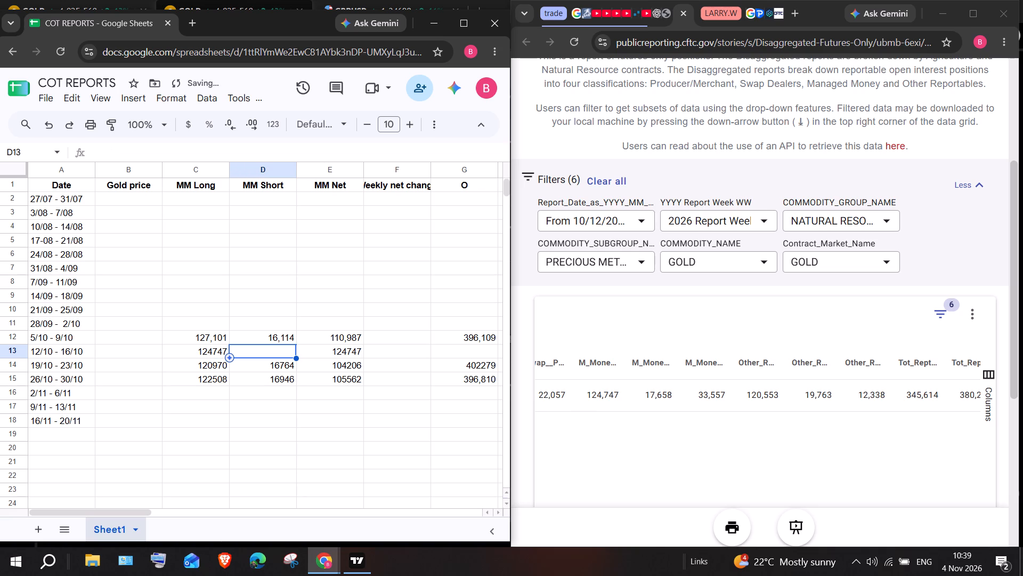
Enter the GOLD contract's managed money short figure, 17658, in the MM Short cell for 12/10 - 16/10.
text(17)
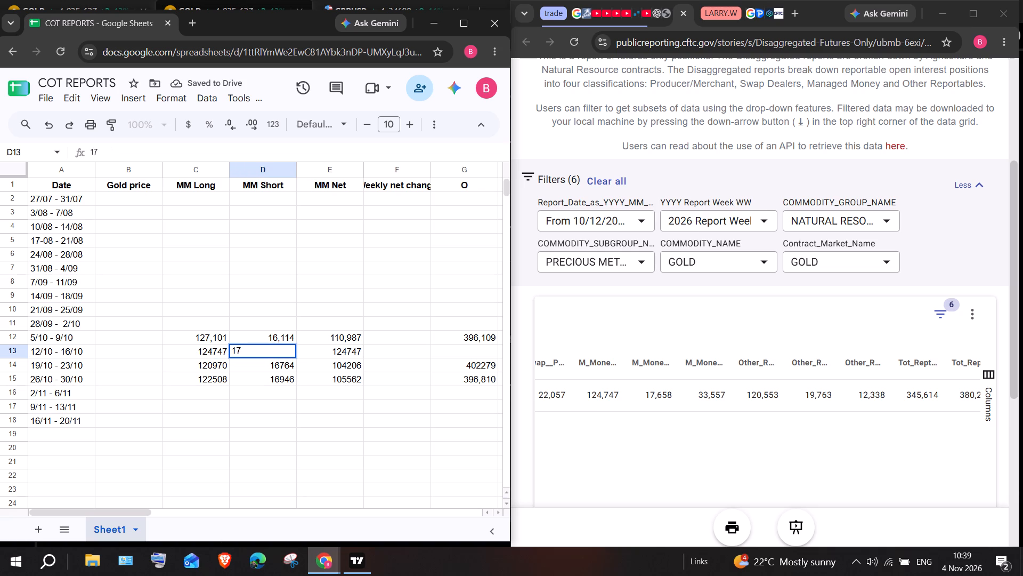
text(658)
key(Up)
key(Up)
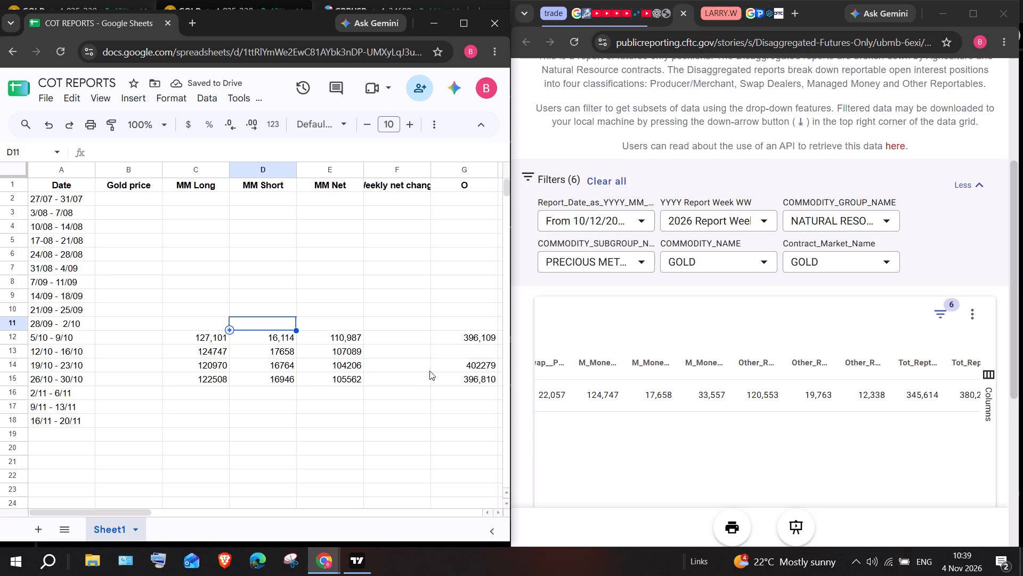
Enter the GOLD contract's open interest, 396345, in the O column for 12/10 - 16/10.
click(468, 349)
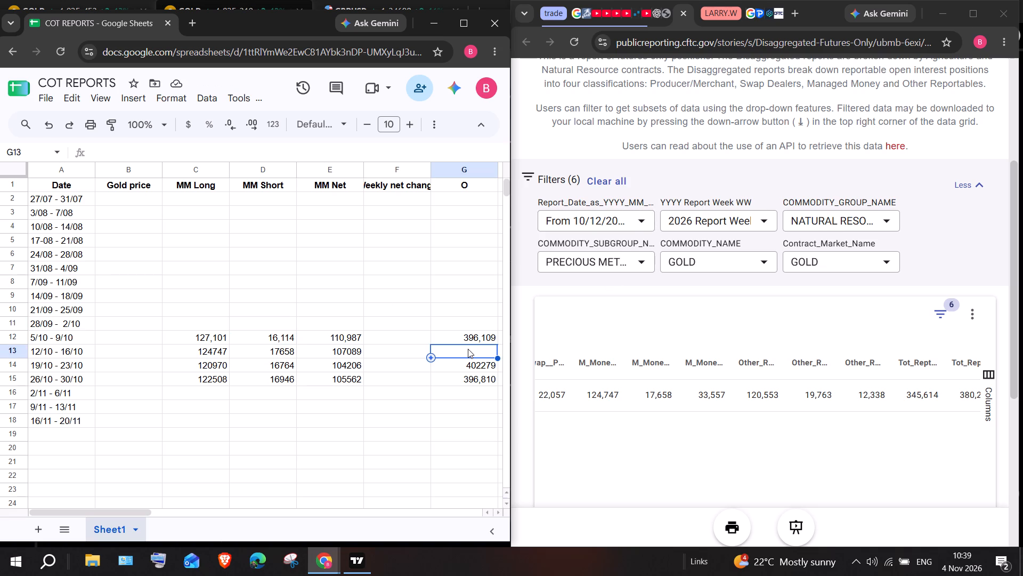
scroll(606, 411, right, 7)
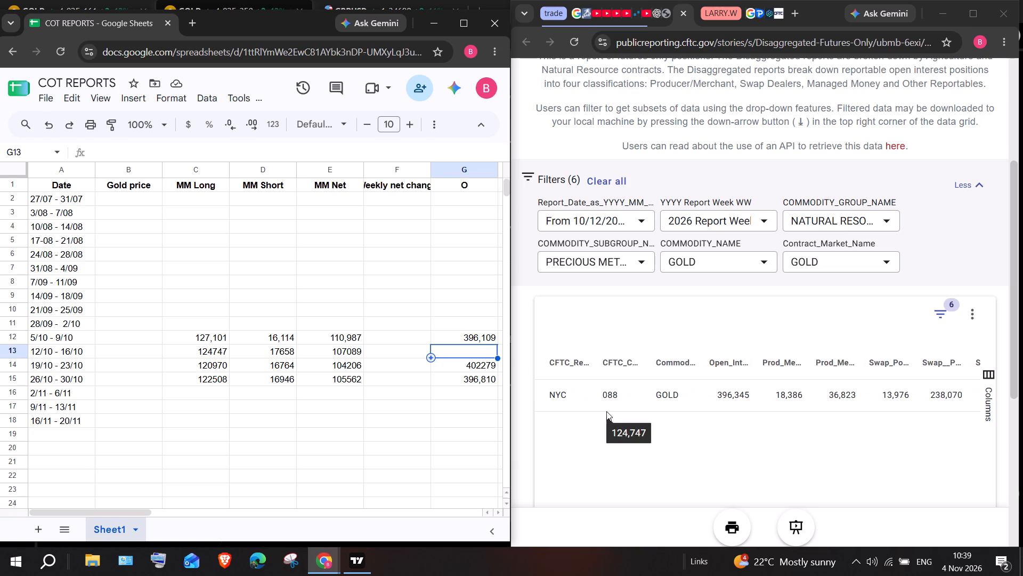
scroll(606, 411, right, 3)
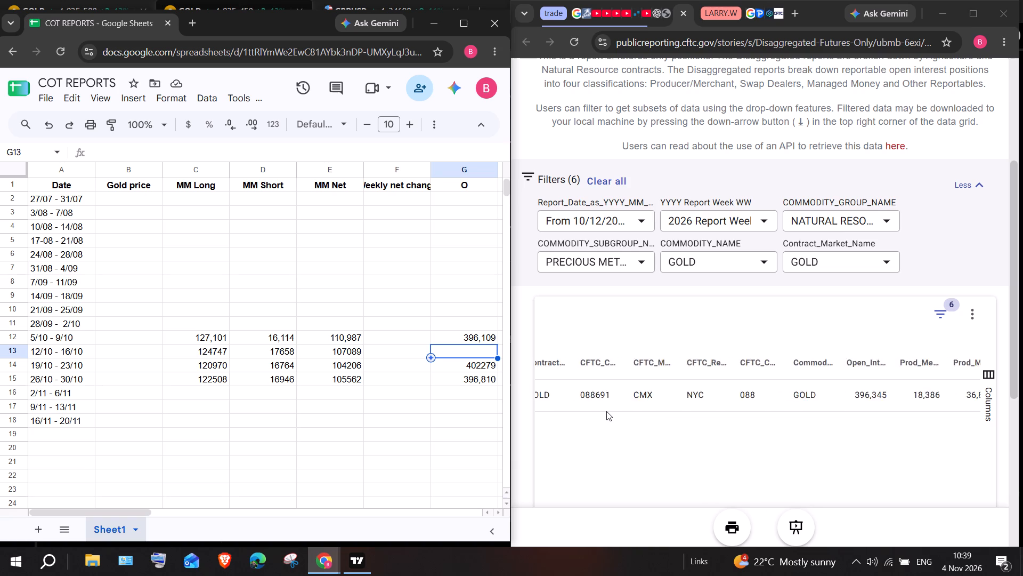
scroll(606, 411, right, 2)
scroll(606, 411, left, 7)
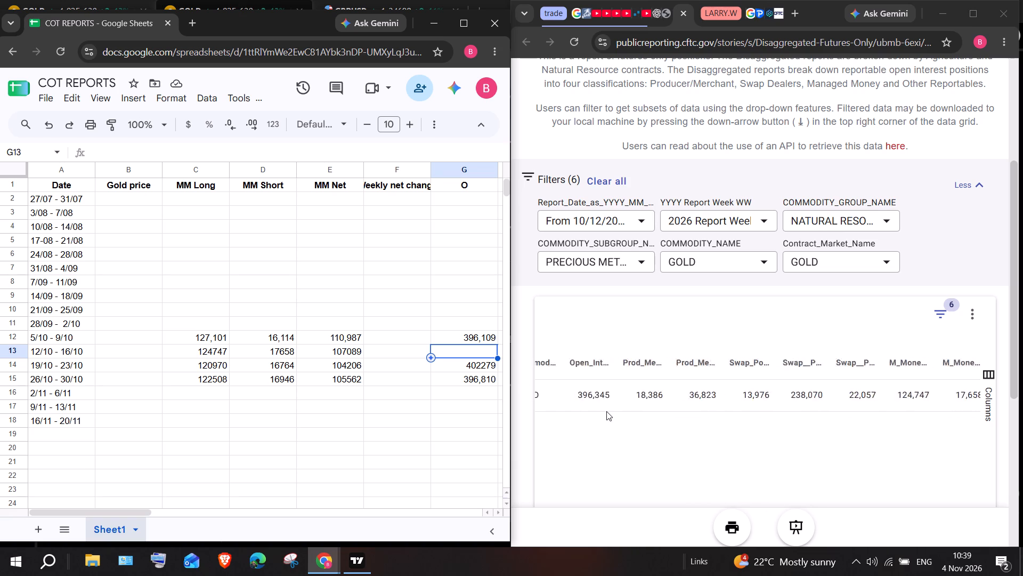
scroll(606, 411, left, 2)
scroll(606, 411, up, 1)
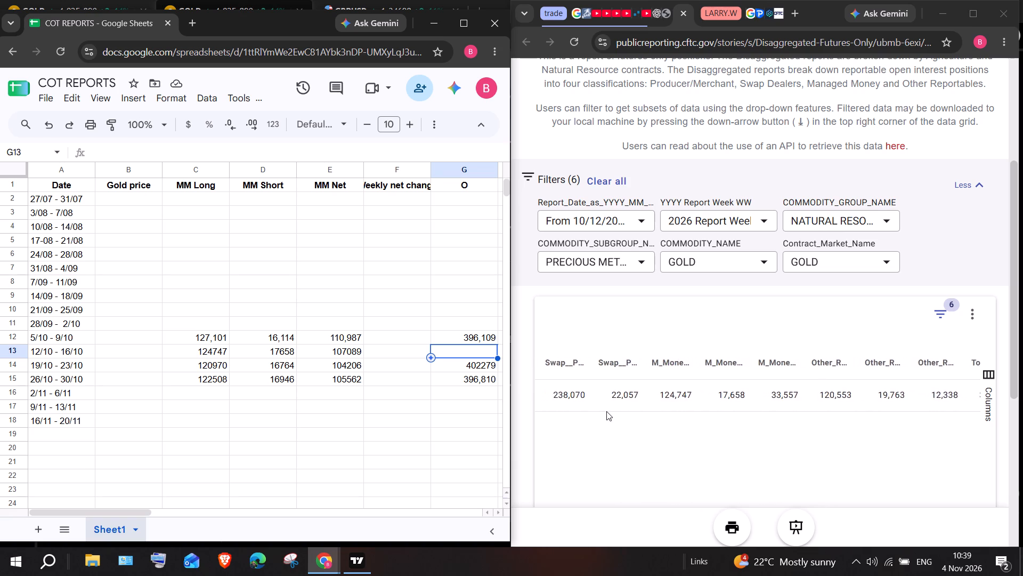
scroll(606, 411, right, 10)
scroll(606, 411, down, 2)
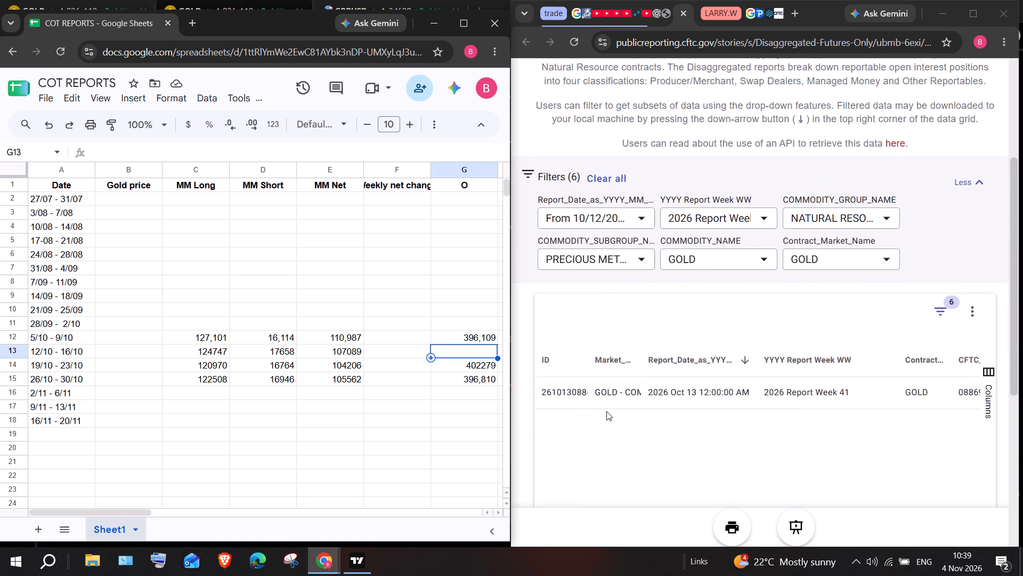
scroll(606, 411, left, 4)
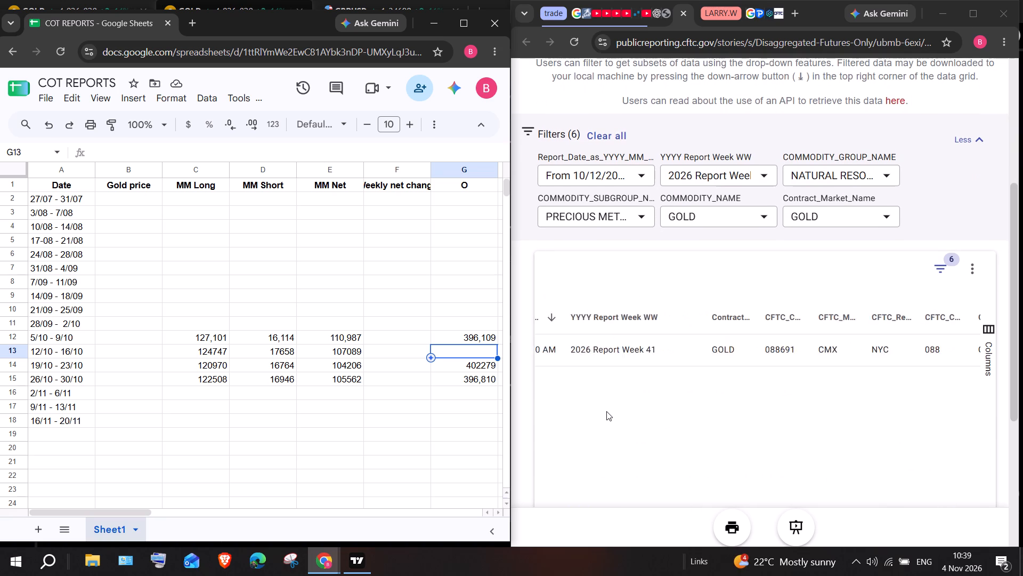
scroll(606, 411, left, 6)
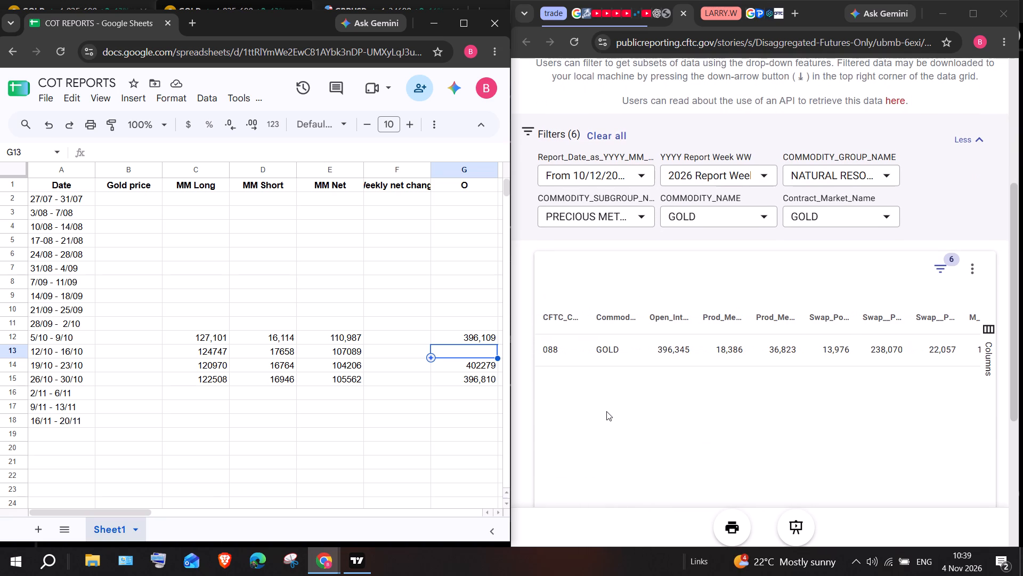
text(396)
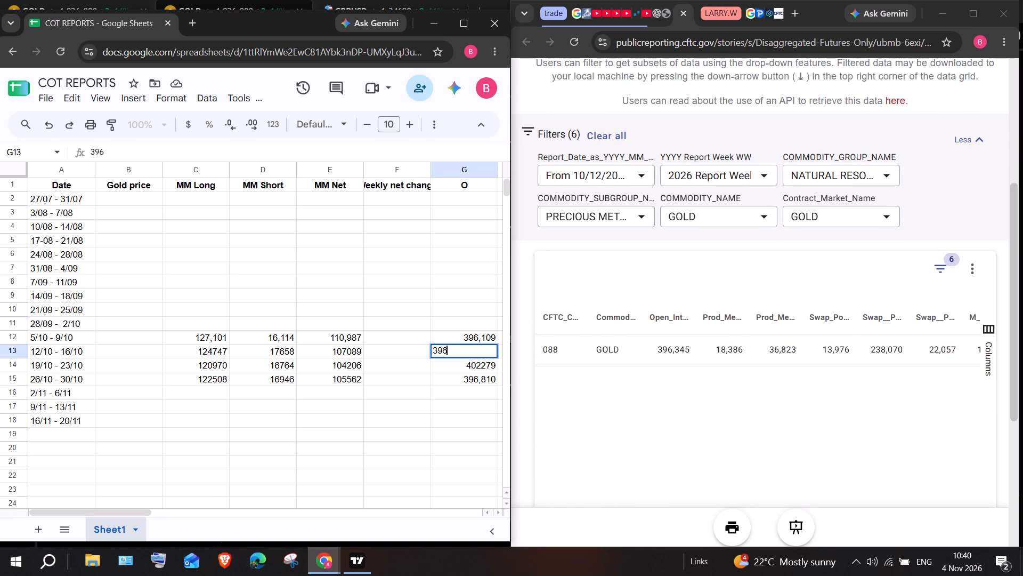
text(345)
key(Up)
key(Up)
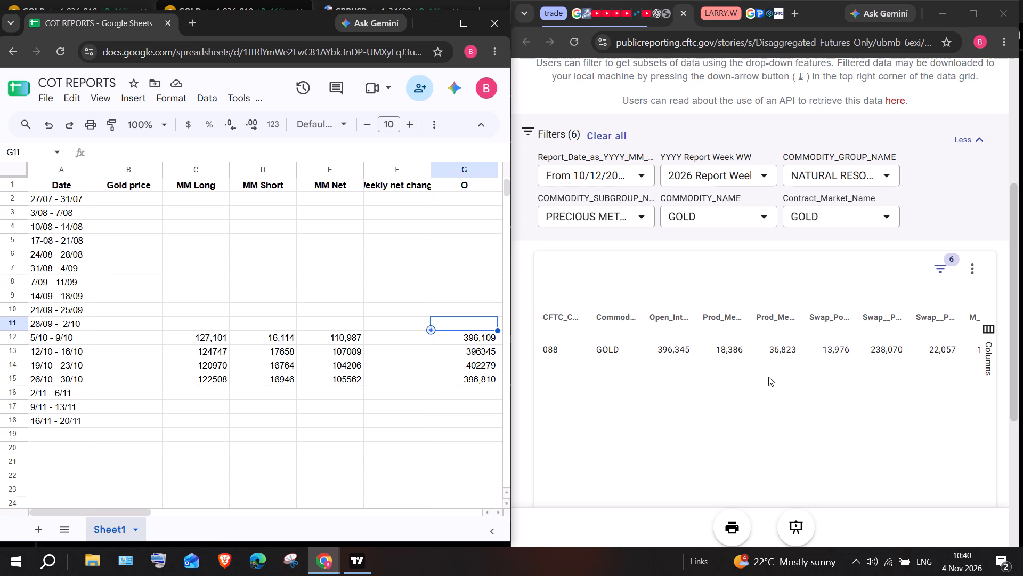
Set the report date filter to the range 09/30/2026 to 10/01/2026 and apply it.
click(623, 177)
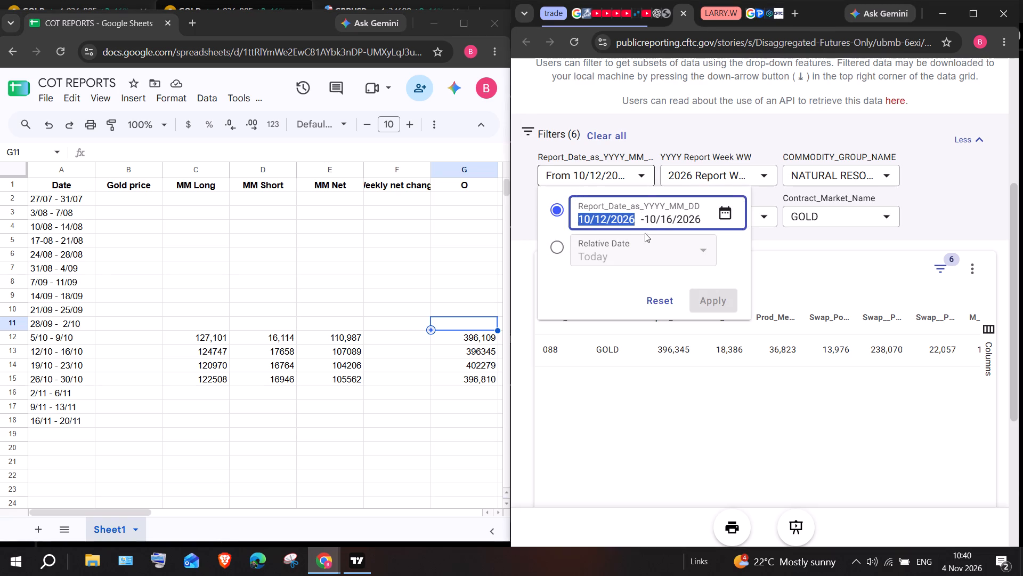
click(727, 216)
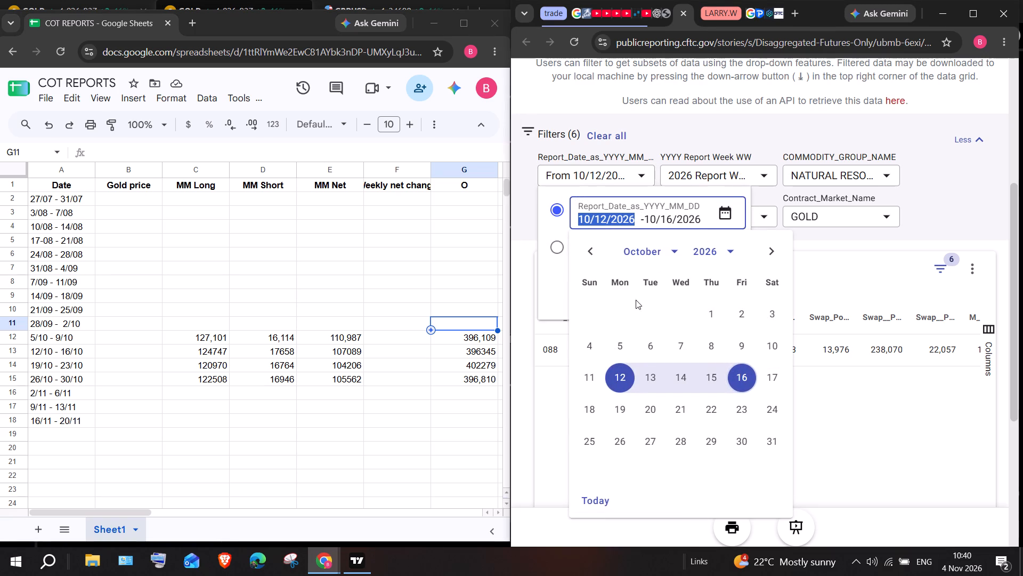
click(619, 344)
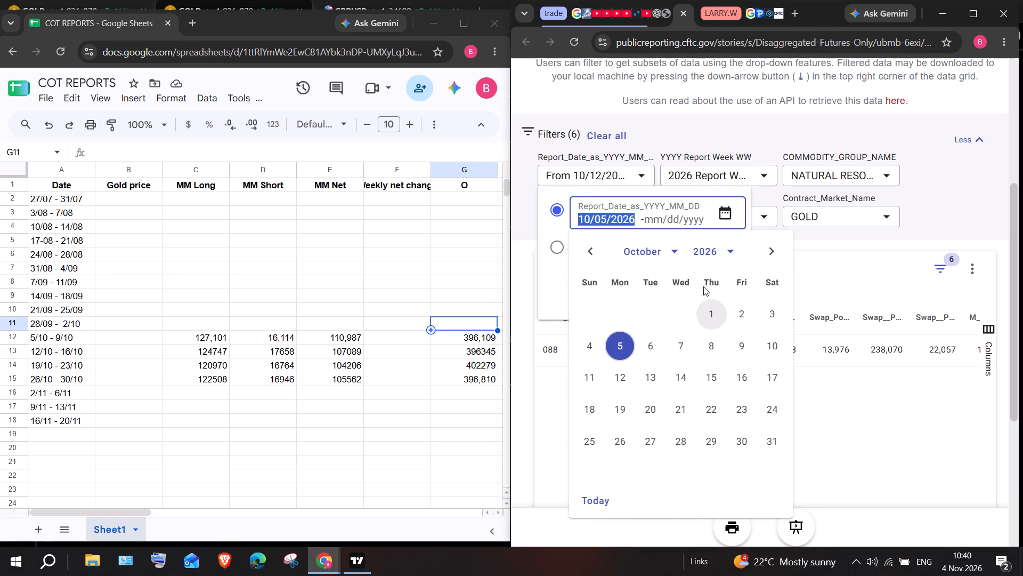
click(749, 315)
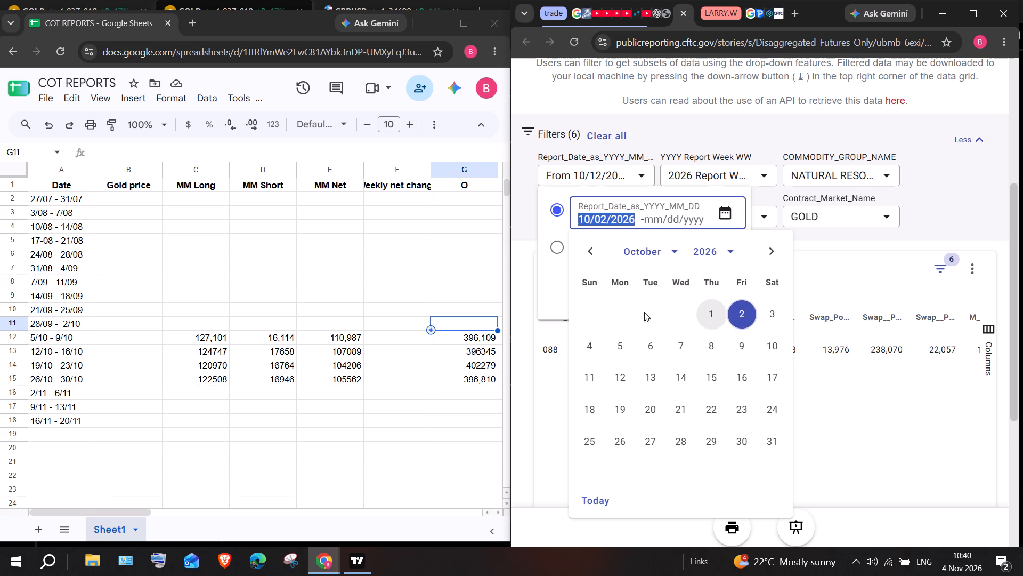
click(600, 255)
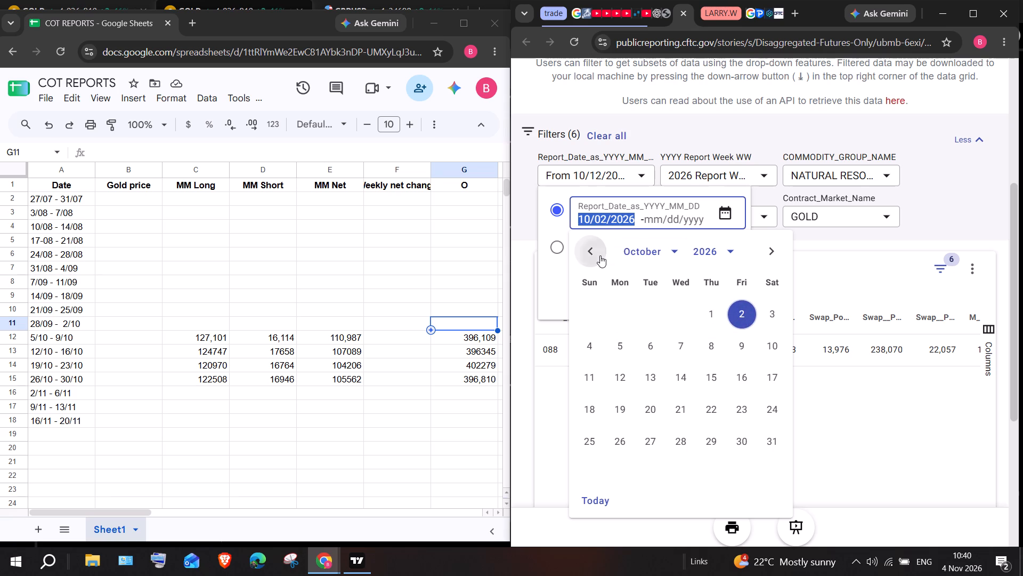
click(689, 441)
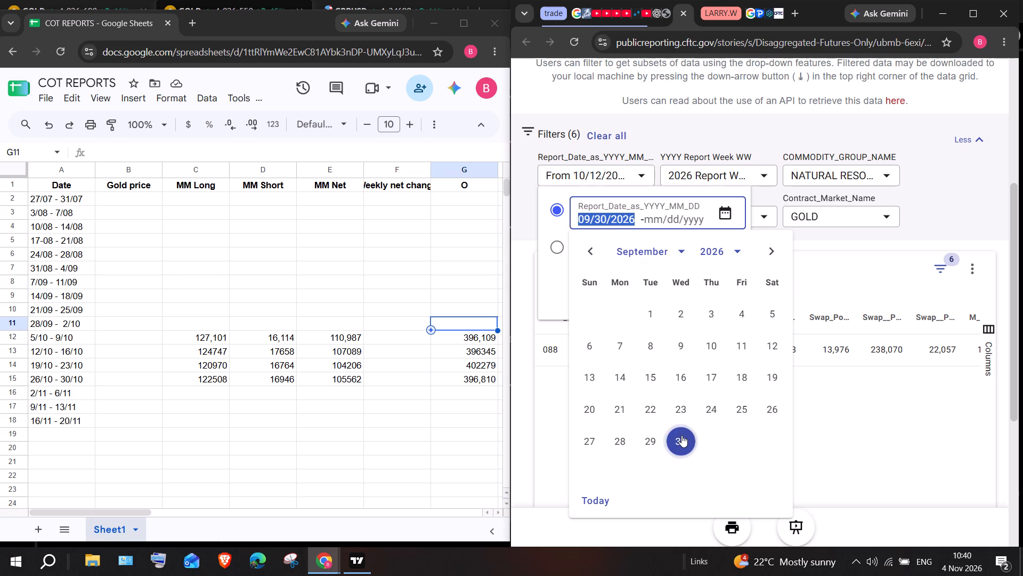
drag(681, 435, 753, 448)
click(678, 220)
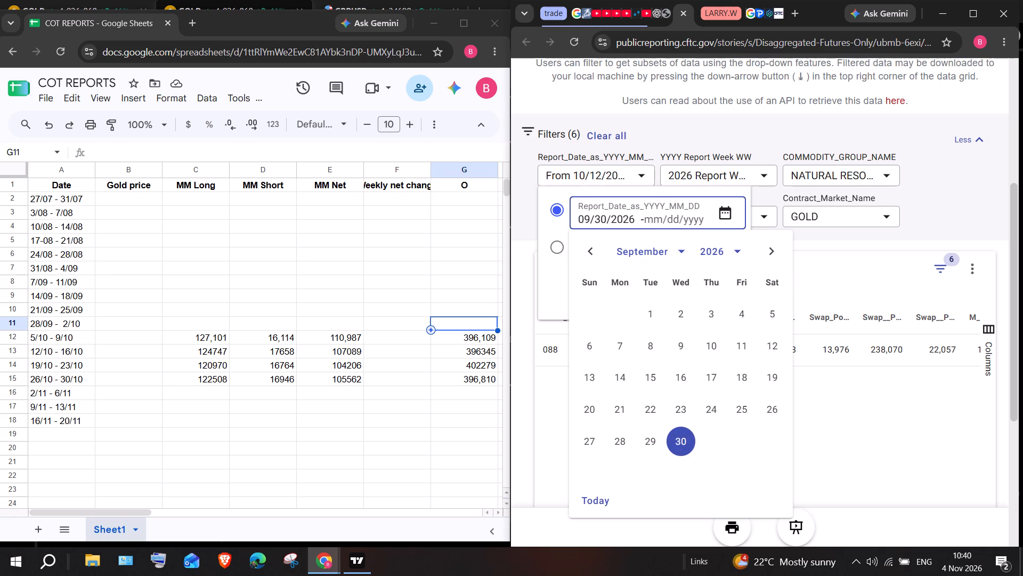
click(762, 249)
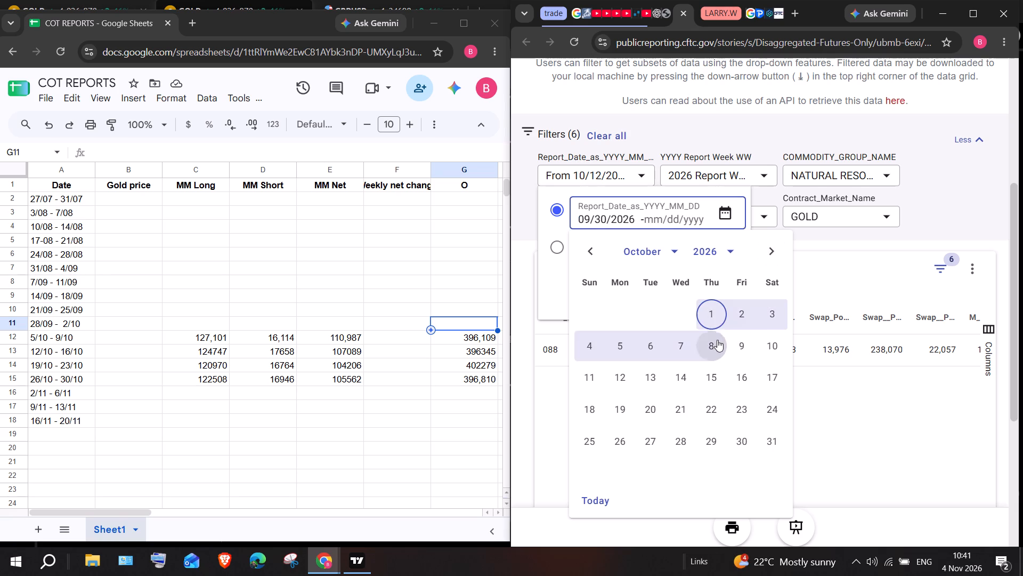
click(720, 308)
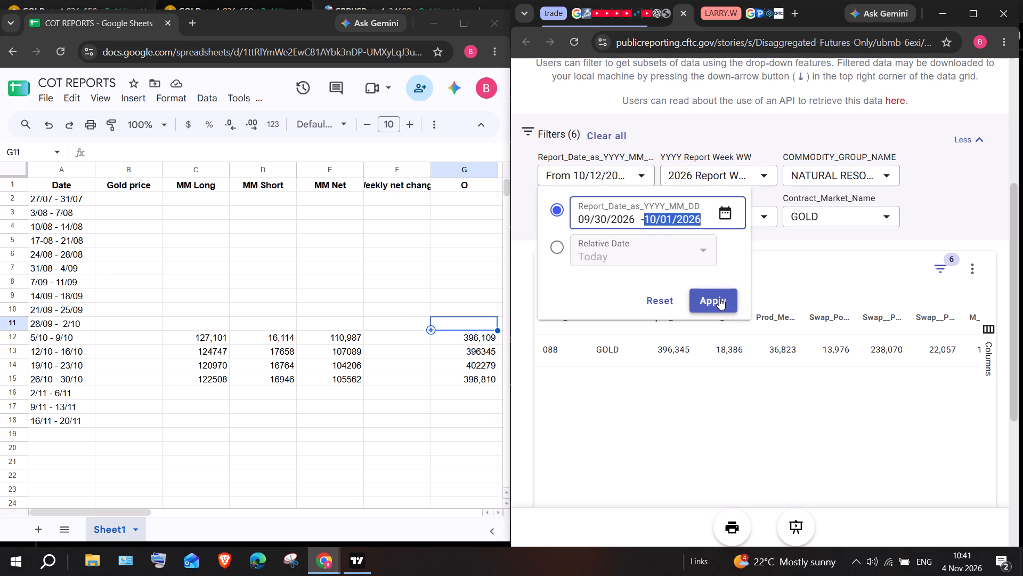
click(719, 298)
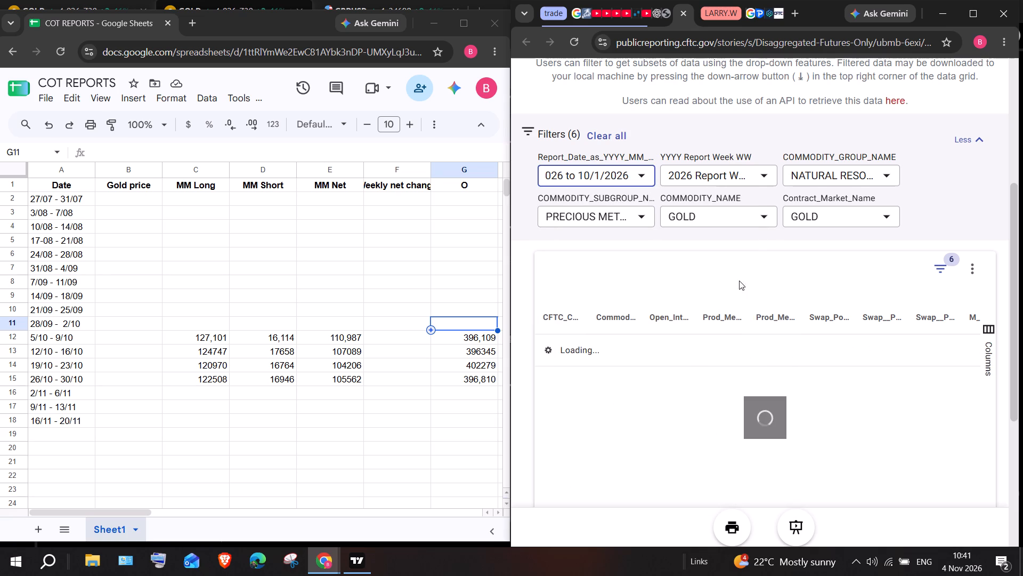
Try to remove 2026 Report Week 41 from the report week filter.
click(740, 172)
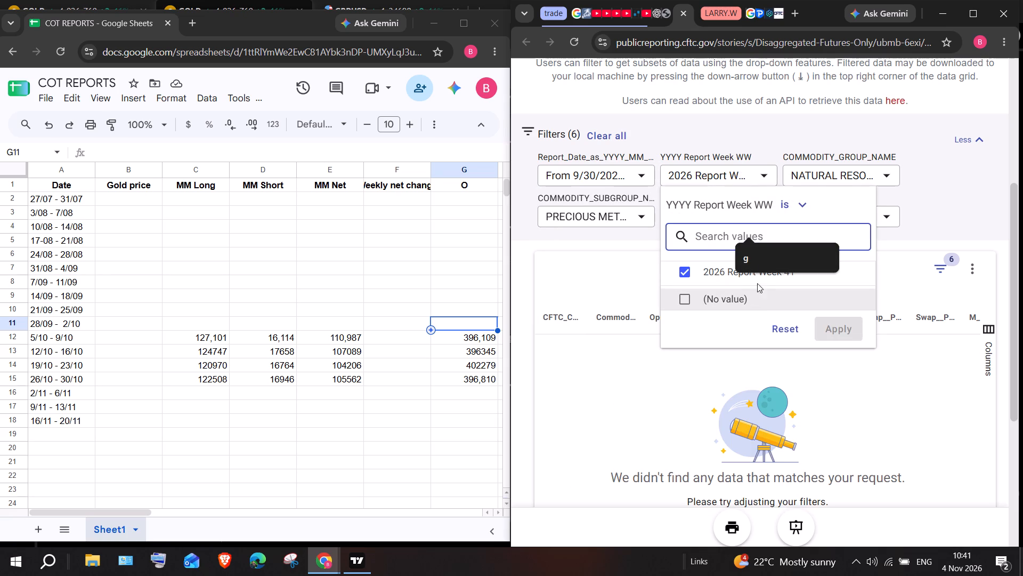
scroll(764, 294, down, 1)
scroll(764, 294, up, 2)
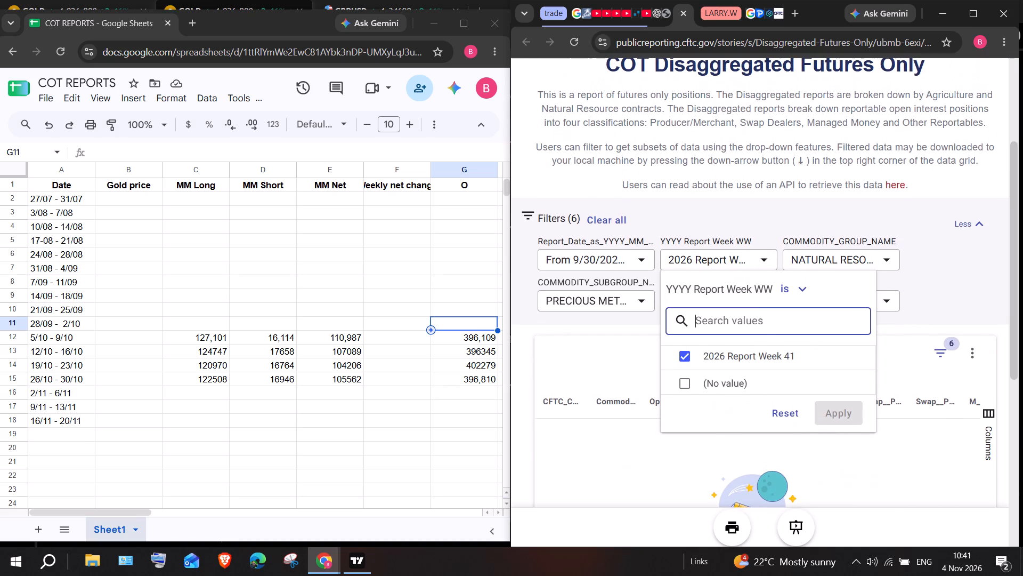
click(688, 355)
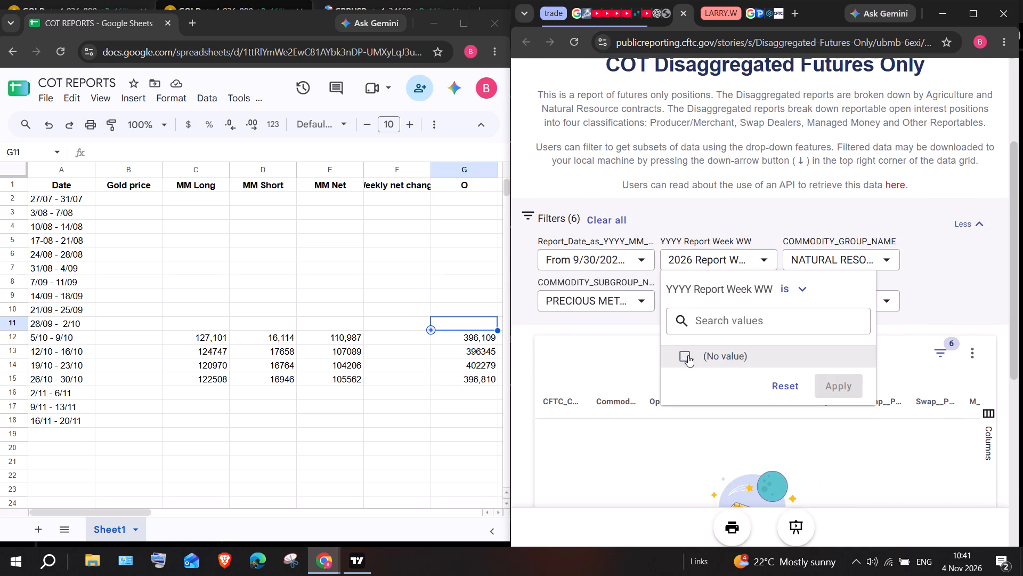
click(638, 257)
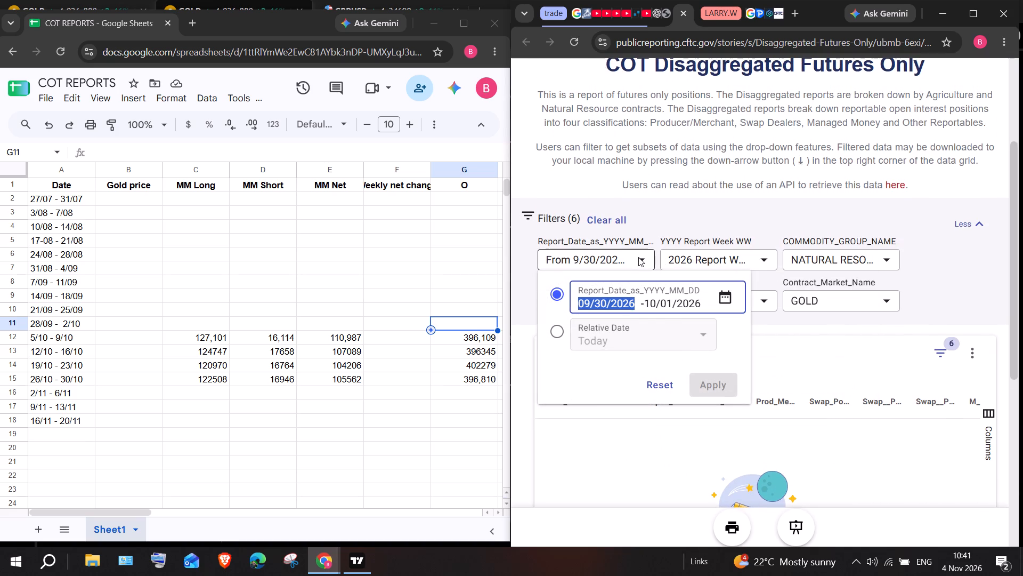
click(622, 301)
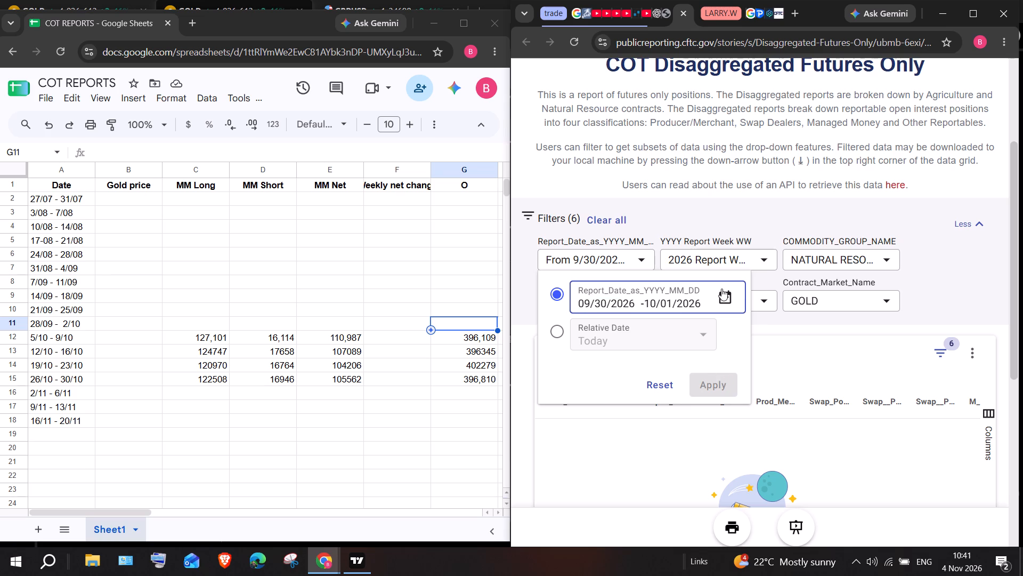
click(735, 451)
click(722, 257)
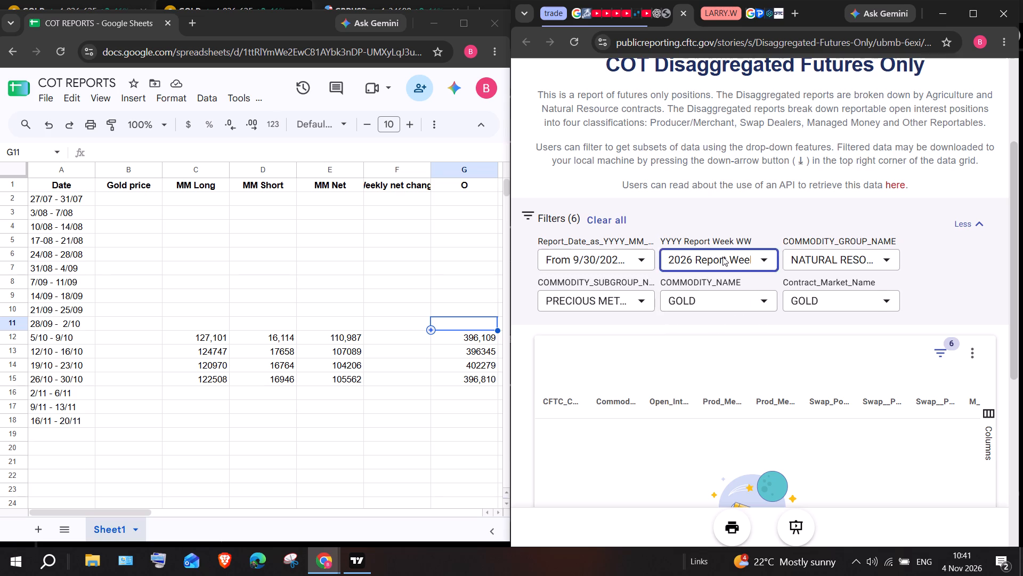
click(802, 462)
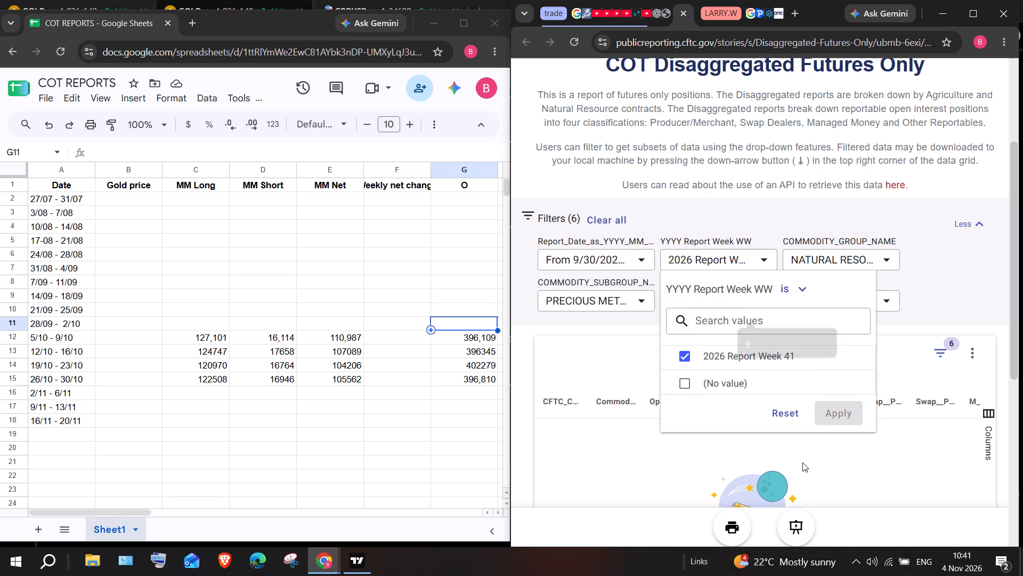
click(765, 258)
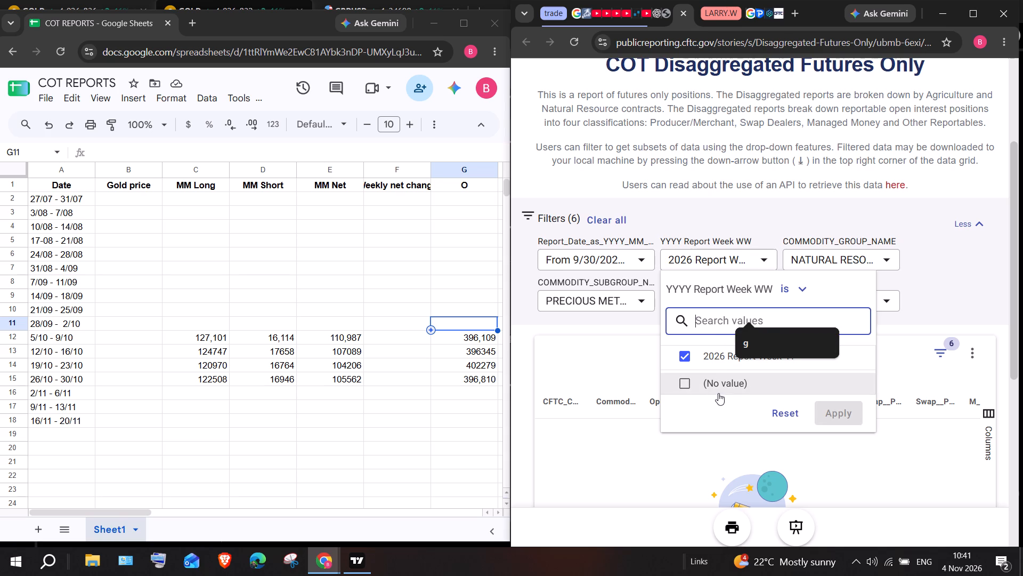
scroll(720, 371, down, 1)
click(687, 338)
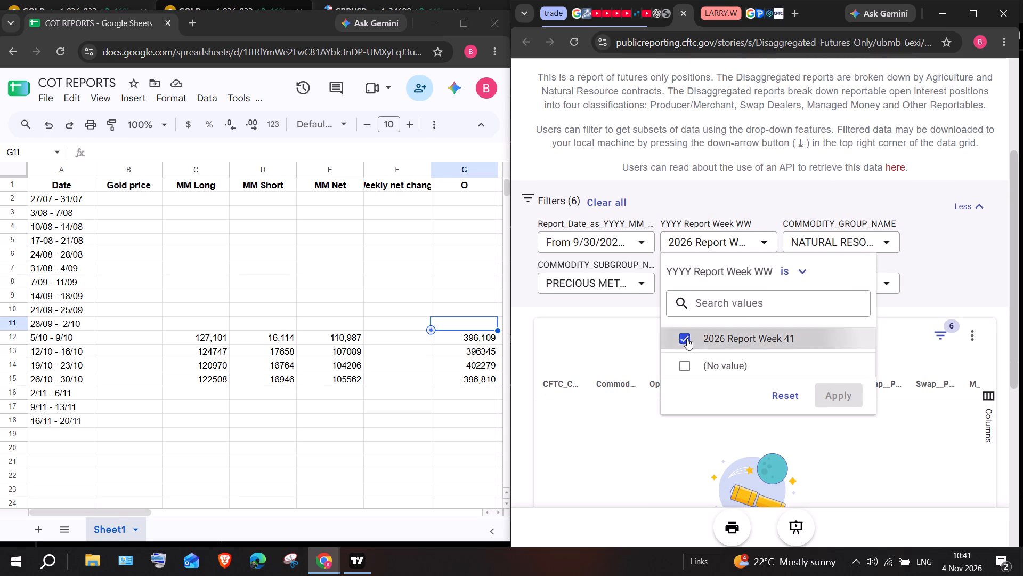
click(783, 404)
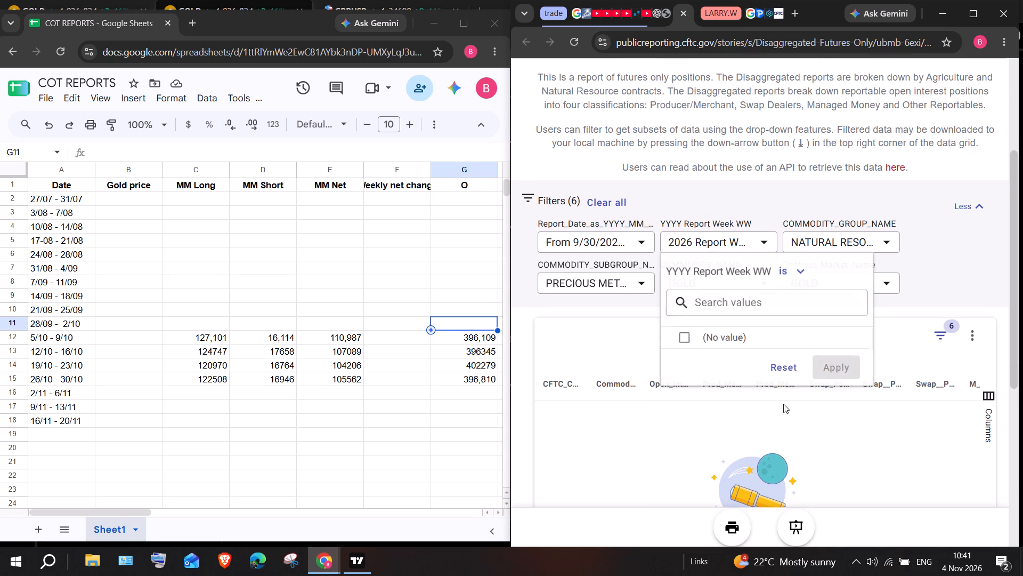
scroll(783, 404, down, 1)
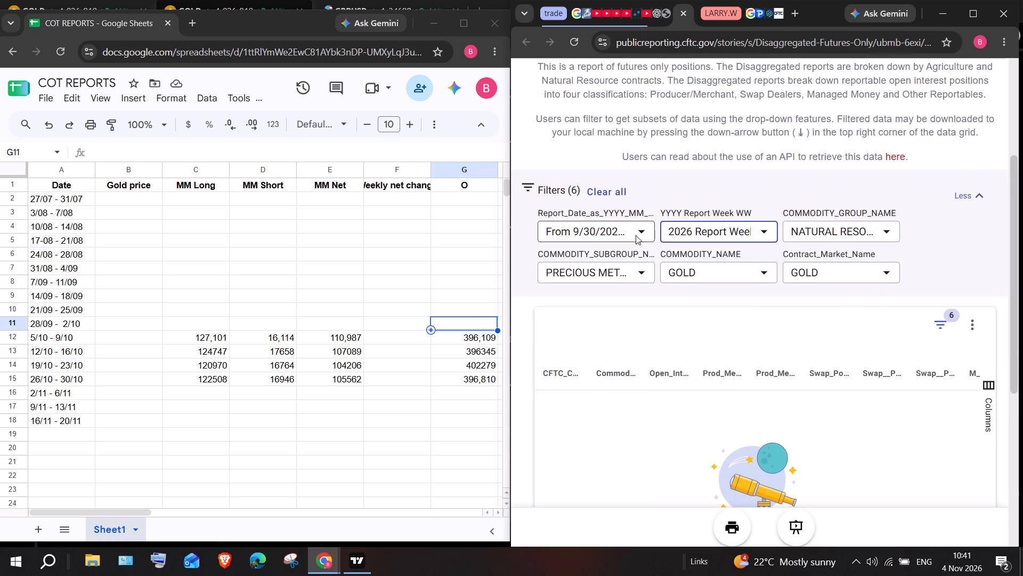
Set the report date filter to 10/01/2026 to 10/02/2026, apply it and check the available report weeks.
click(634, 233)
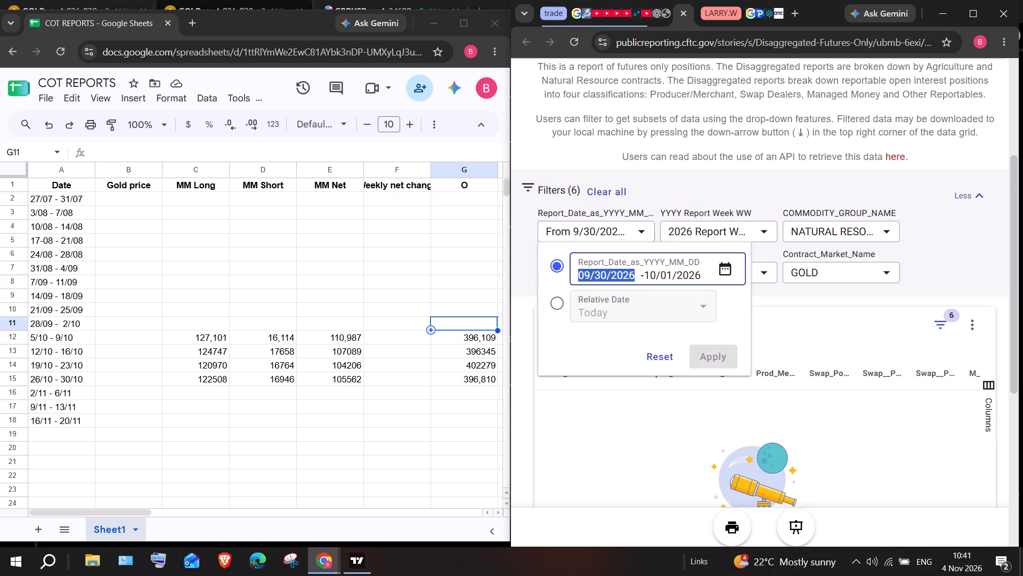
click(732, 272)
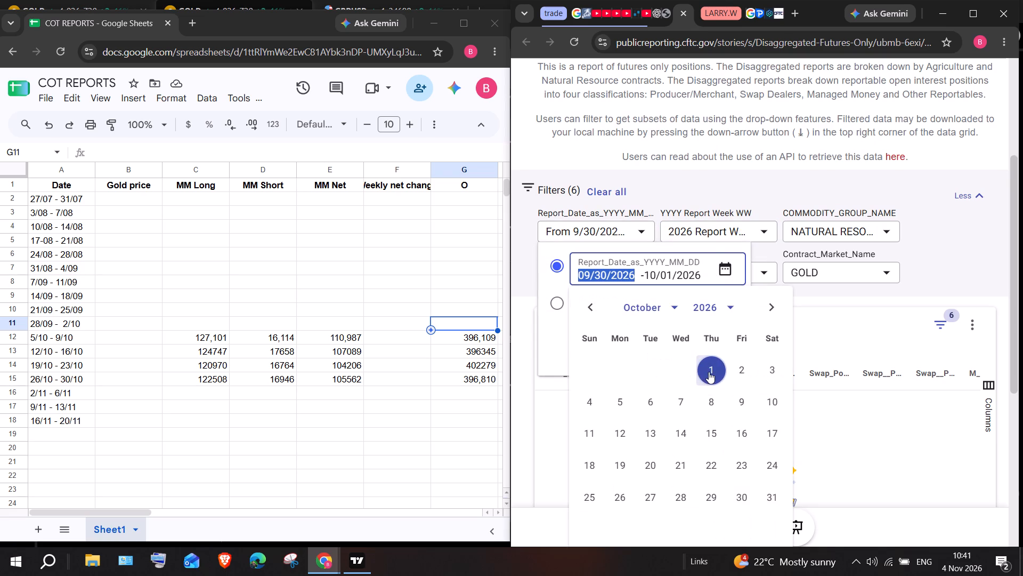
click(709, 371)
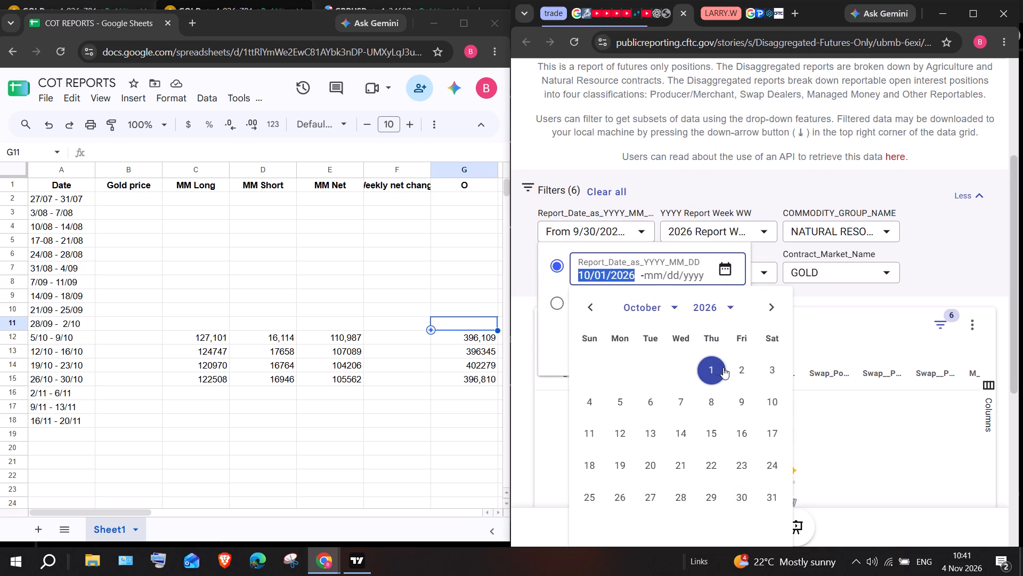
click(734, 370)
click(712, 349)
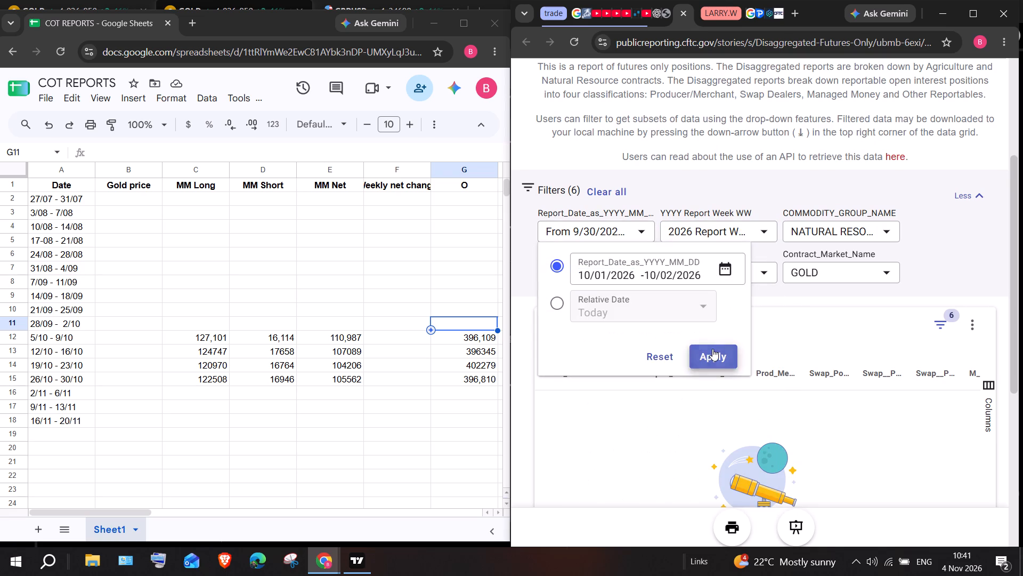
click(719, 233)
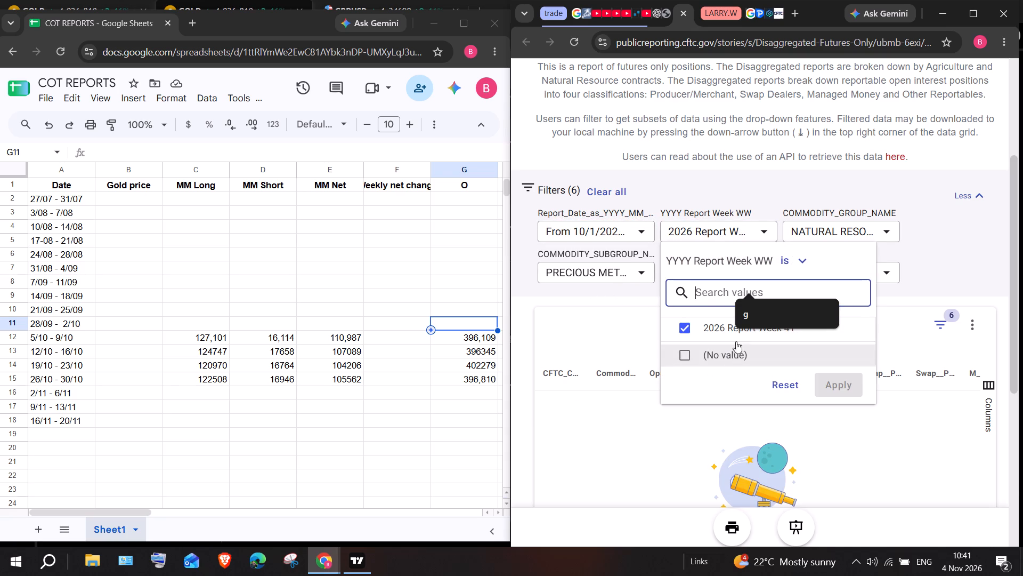
Set the report date filter to the range 09/21/2026 to 09/25/2026 and apply it.
click(628, 225)
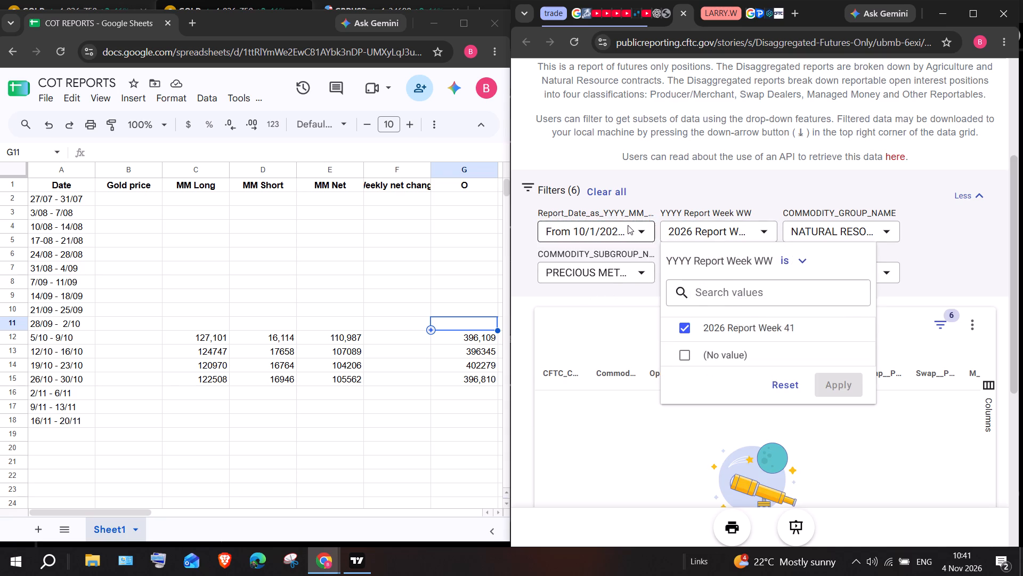
click(724, 270)
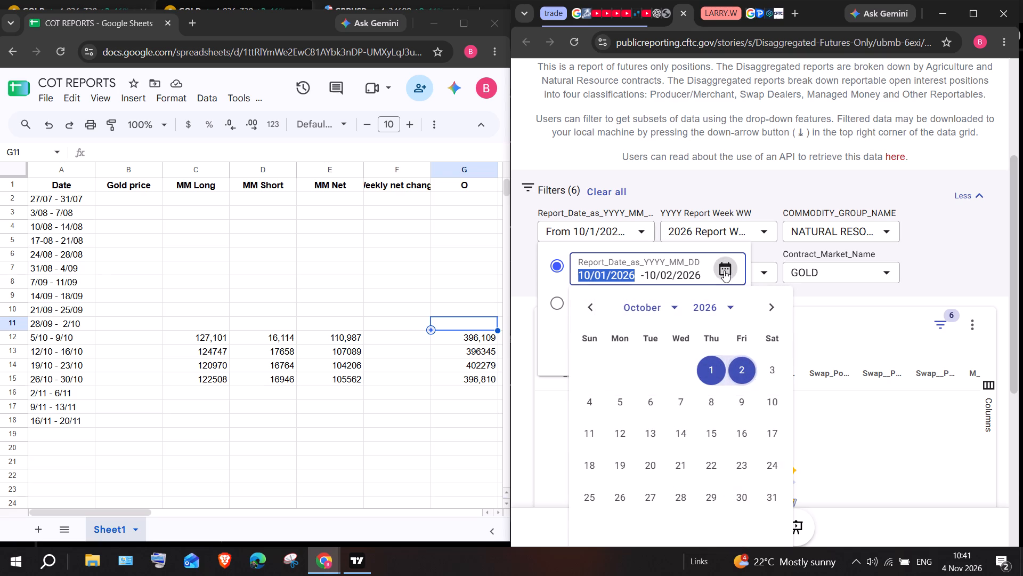
click(582, 305)
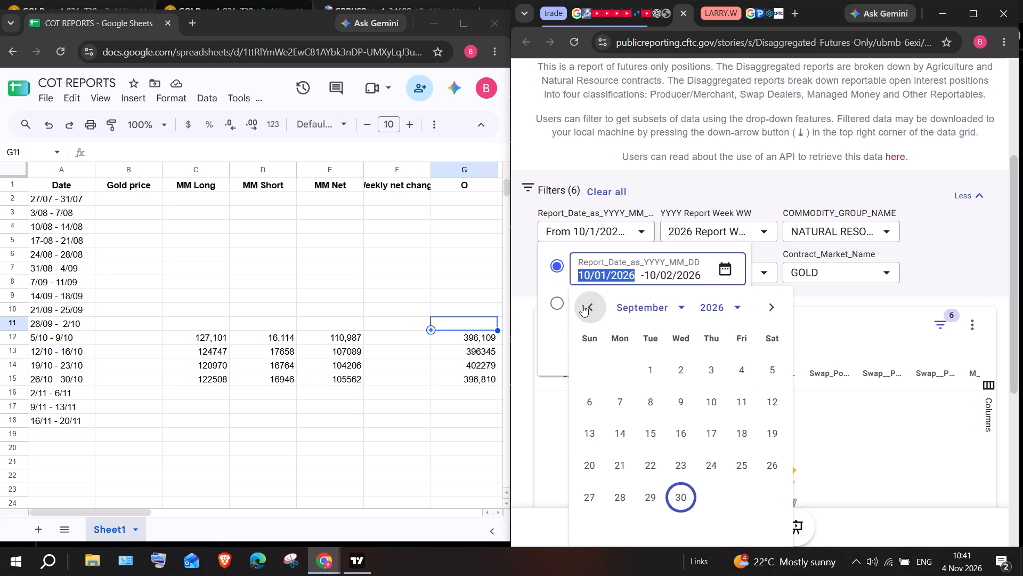
click(620, 472)
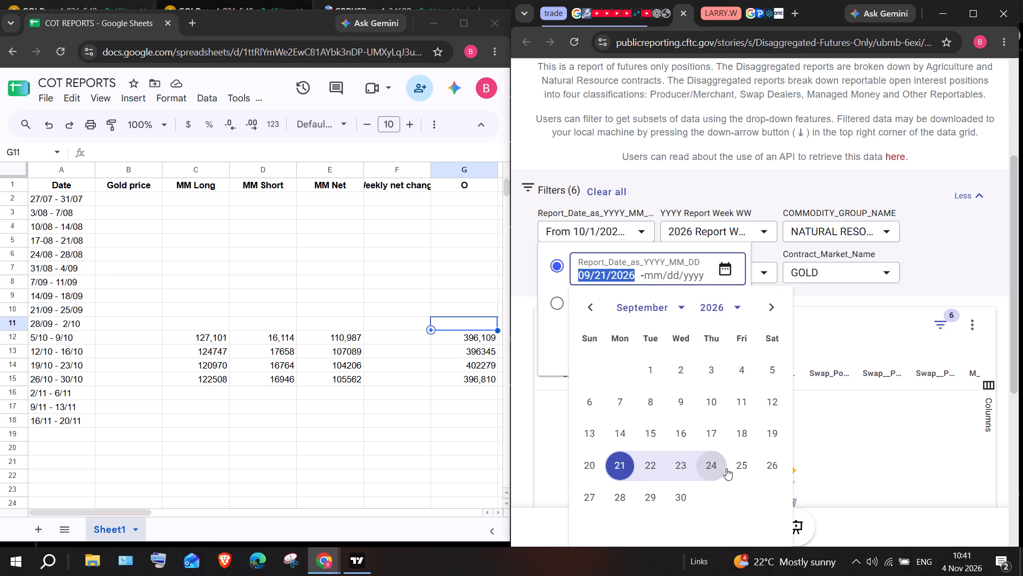
click(742, 468)
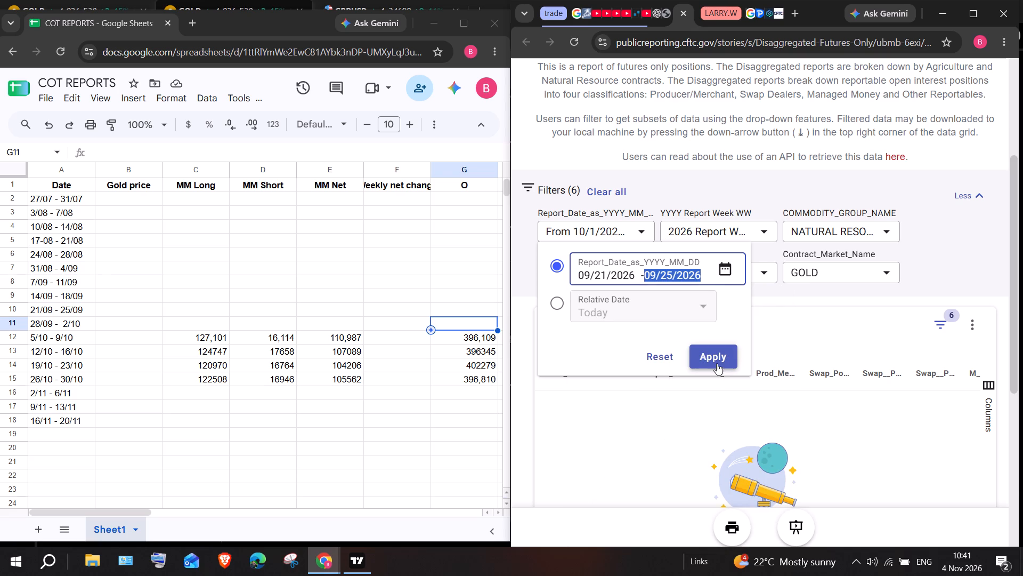
click(717, 363)
Switch the report week filter from 2026 Report Week 41 to only 2026 Report Week 38 and apply it.
click(712, 231)
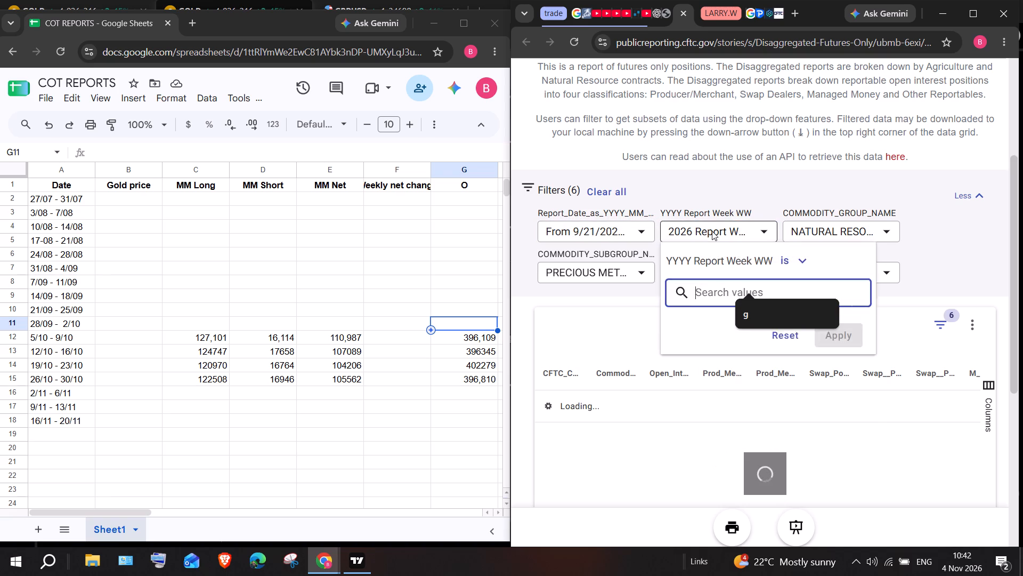
click(727, 370)
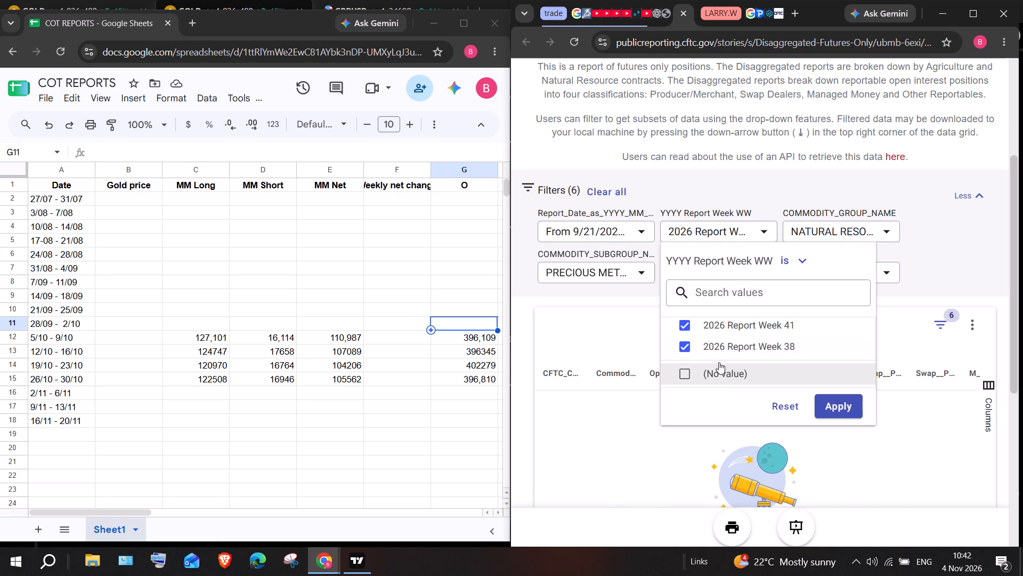
click(684, 329)
click(843, 388)
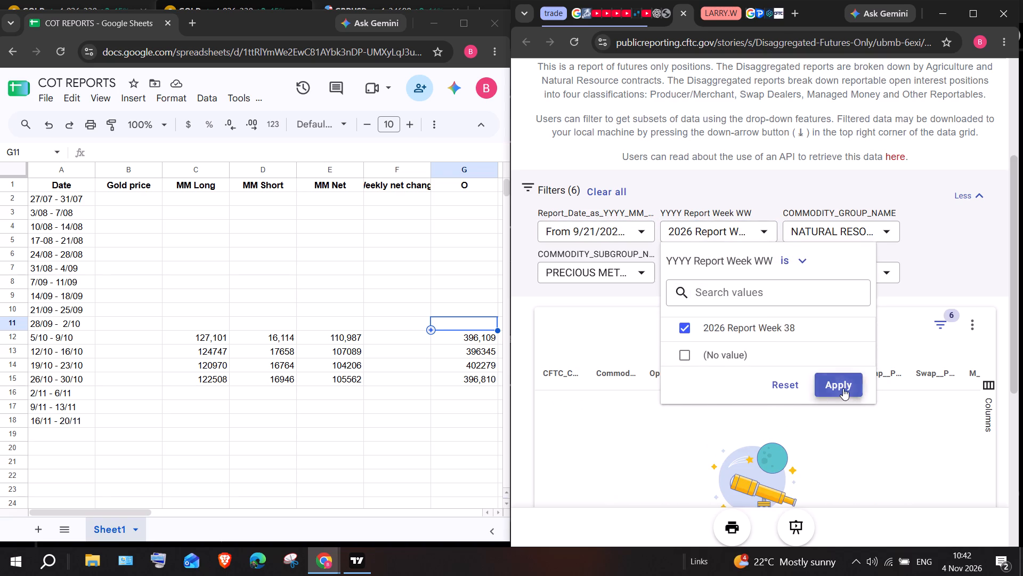
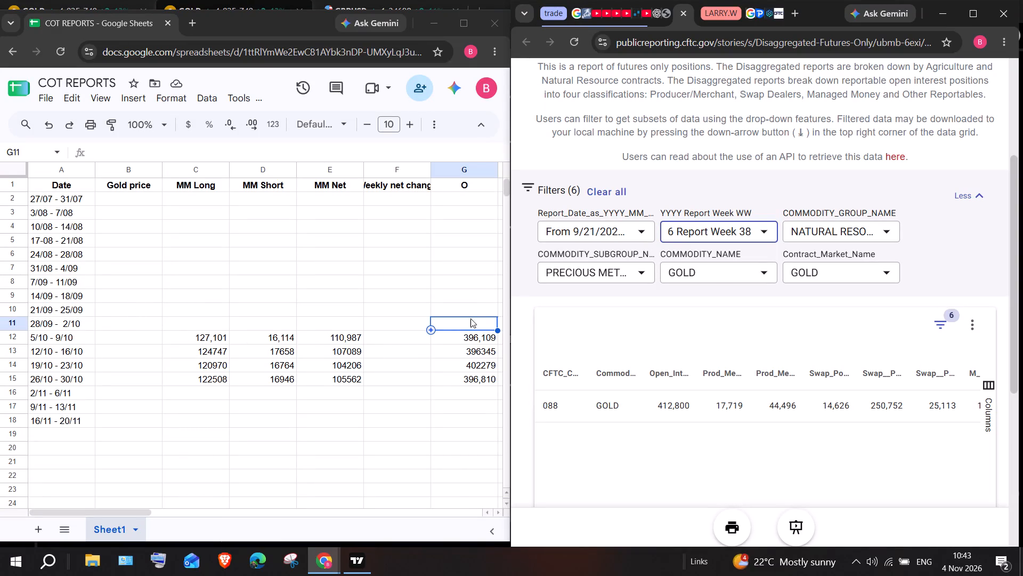
Enter 135699 as MM Long and 8310 as MM Short for the 21/09 - 25/09 week.
click(192, 314)
scroll(657, 413, left, 2)
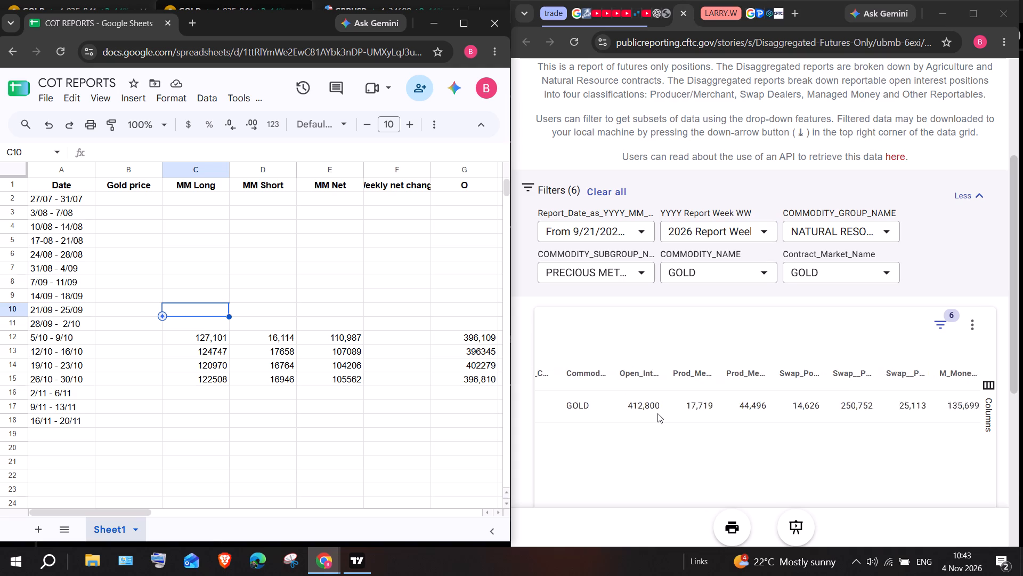
scroll(657, 413, left, 3)
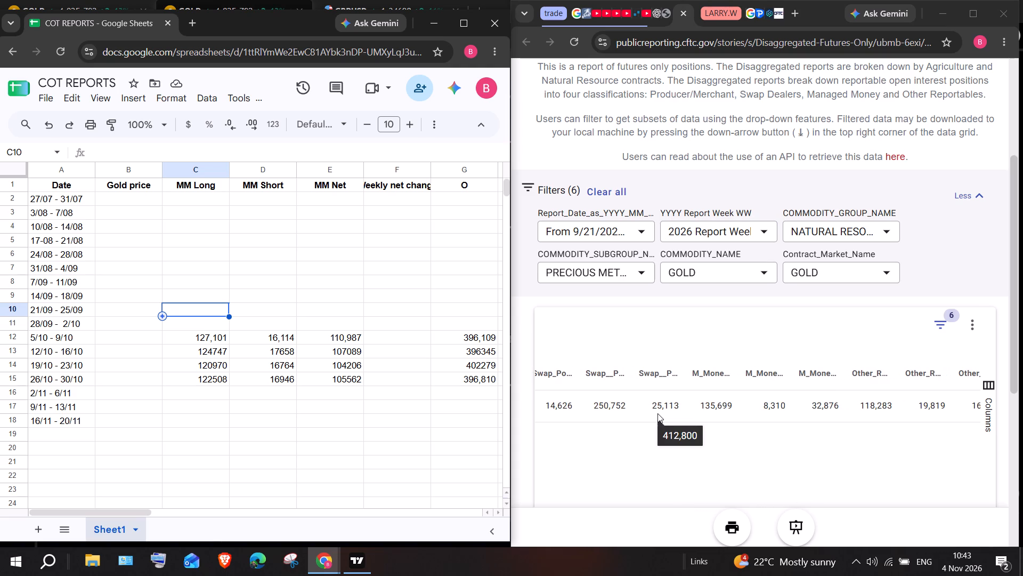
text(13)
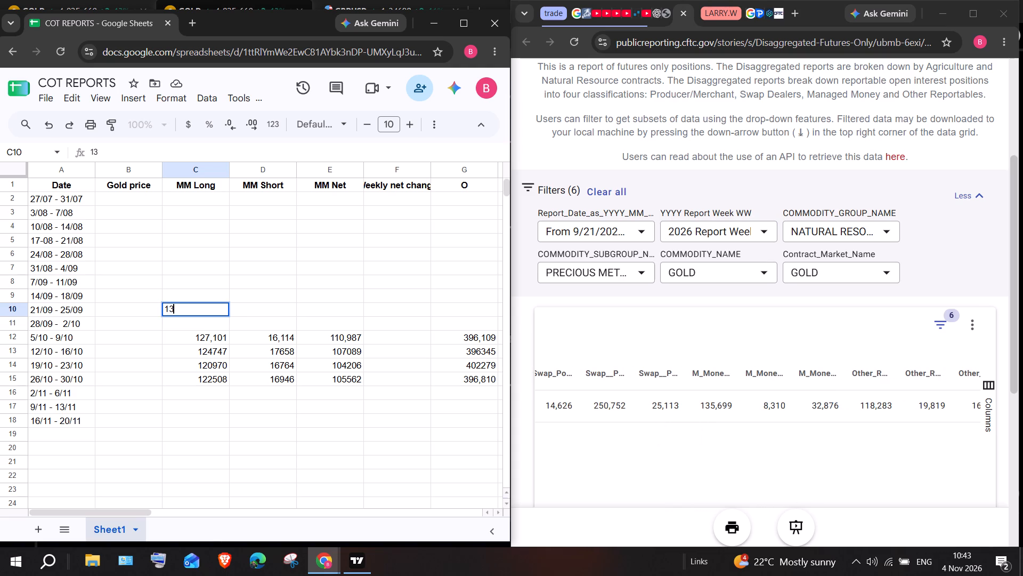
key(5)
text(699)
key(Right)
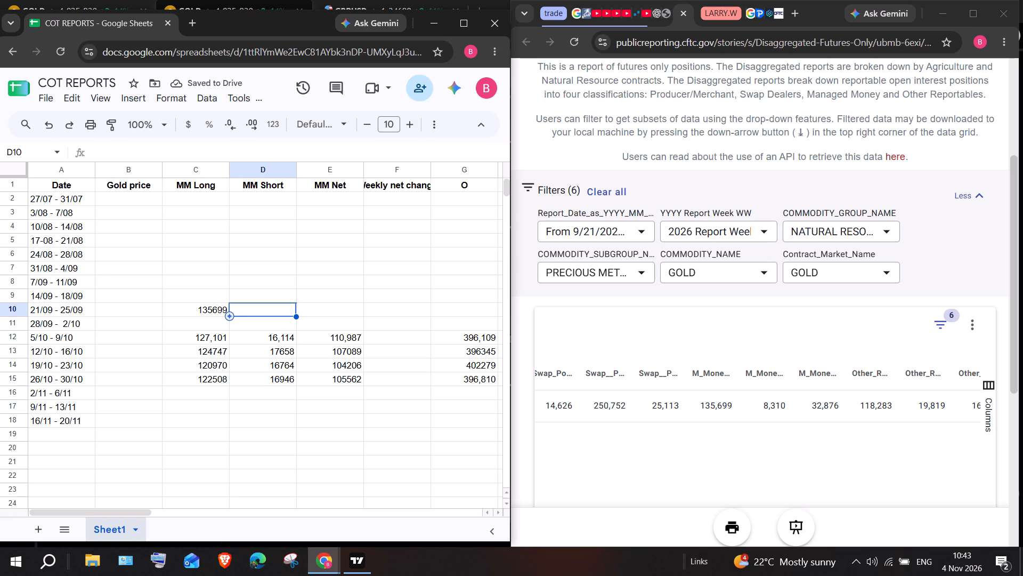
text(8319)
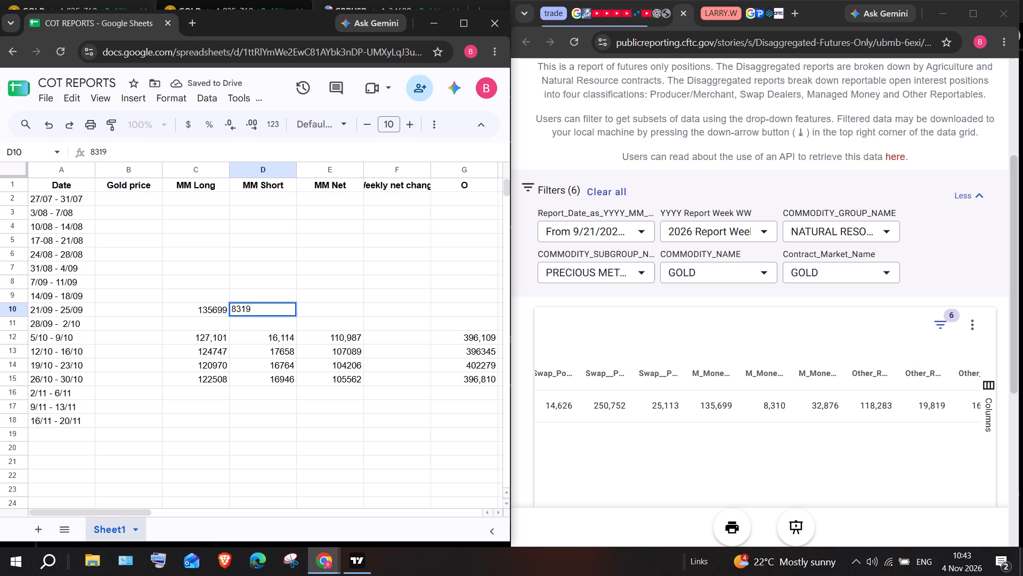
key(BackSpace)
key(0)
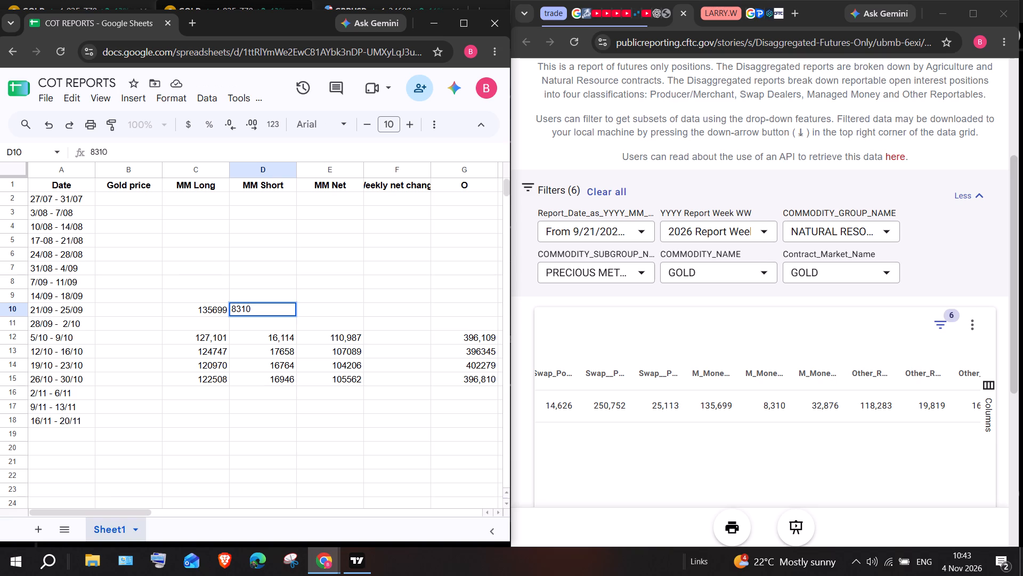
Enter the open interest 412800 in the O column for the 21/09 - 25/09 week.
scroll(728, 427, left, 5)
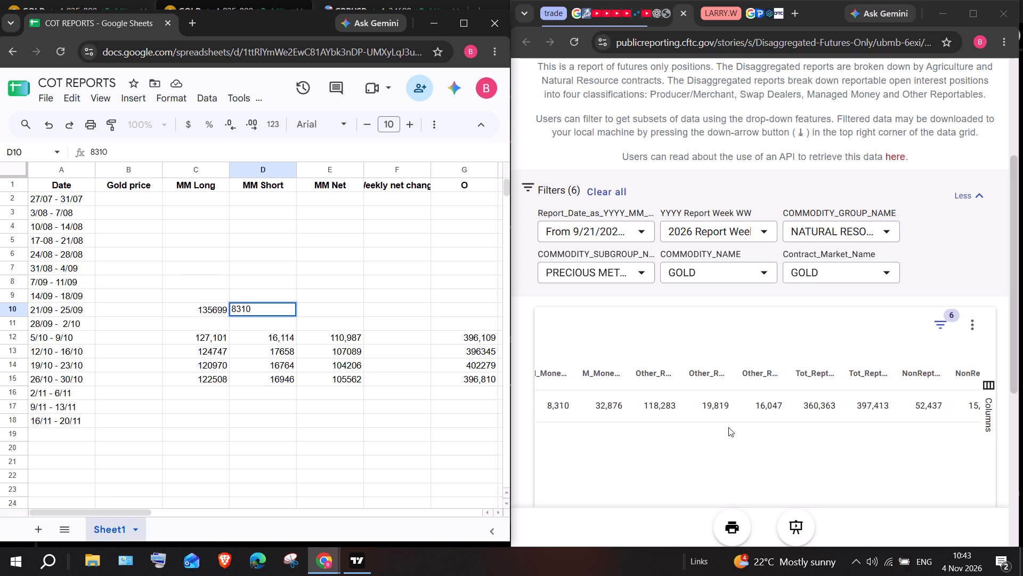
scroll(728, 427, left, 3)
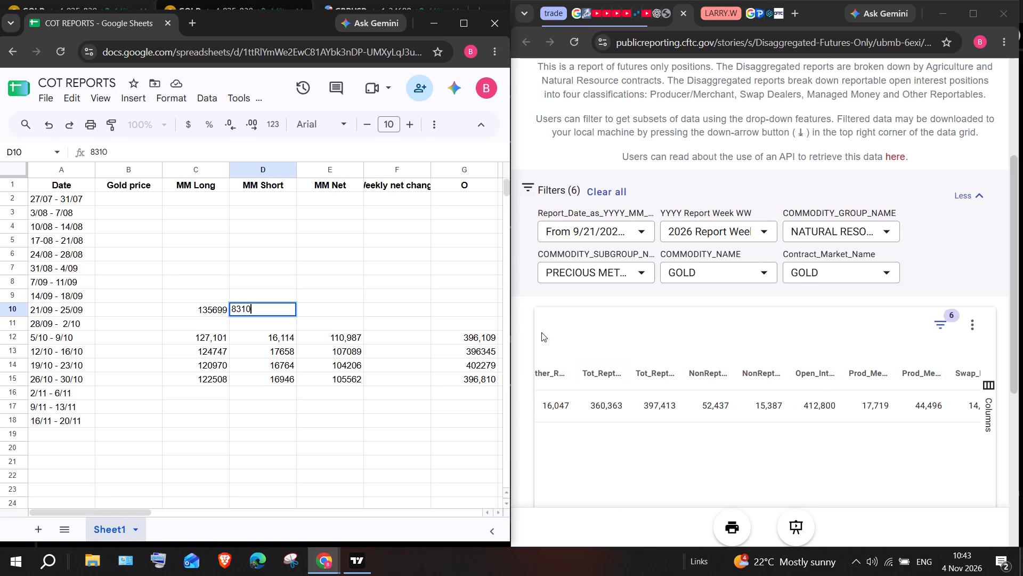
key(Right)
key(Right)
key(Right)
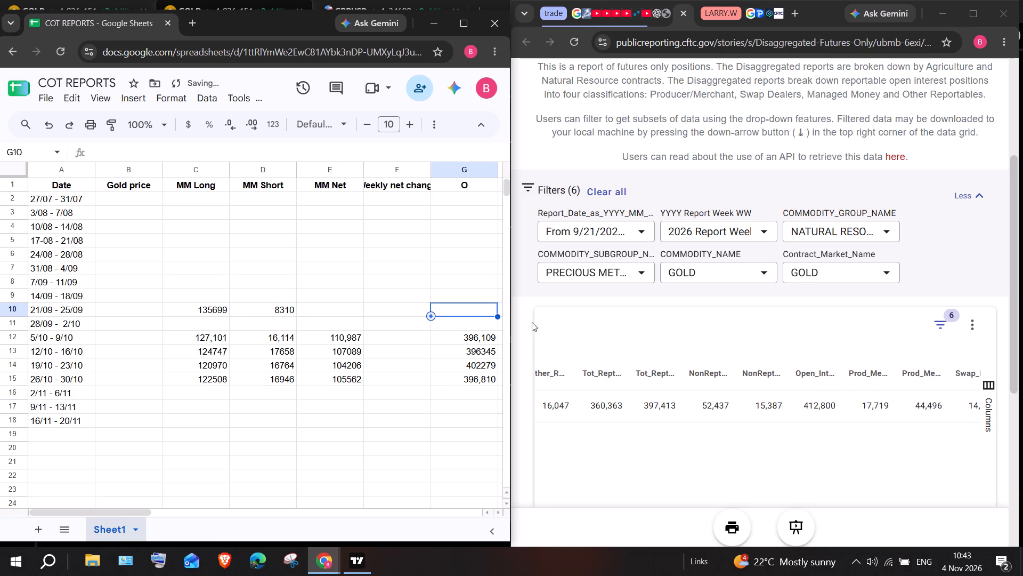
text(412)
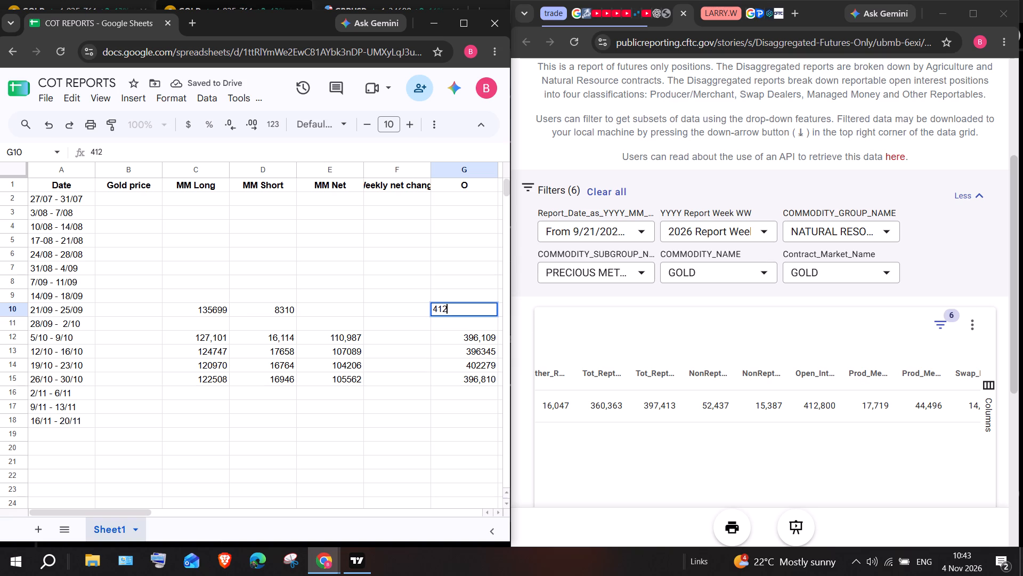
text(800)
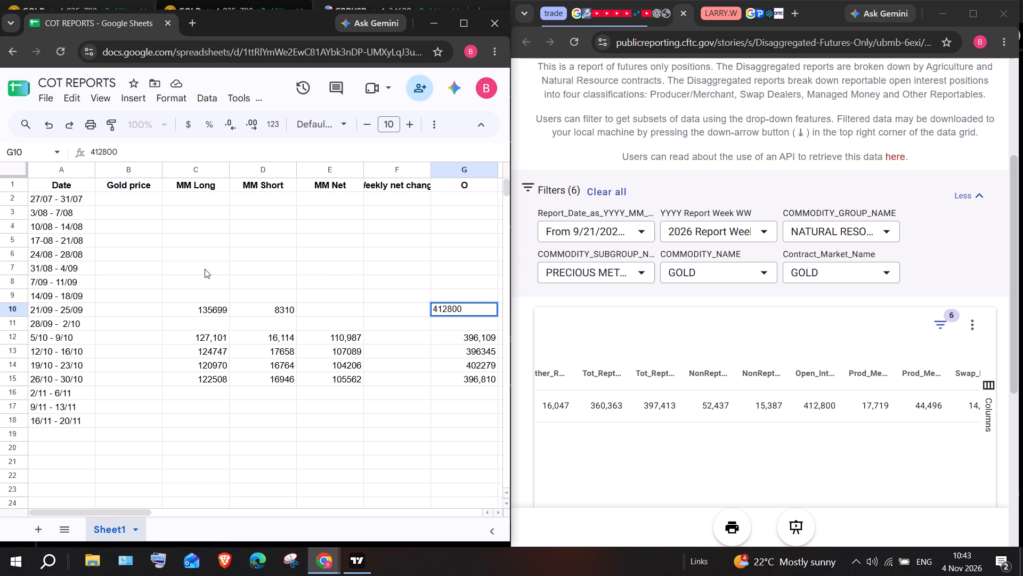
click(208, 326)
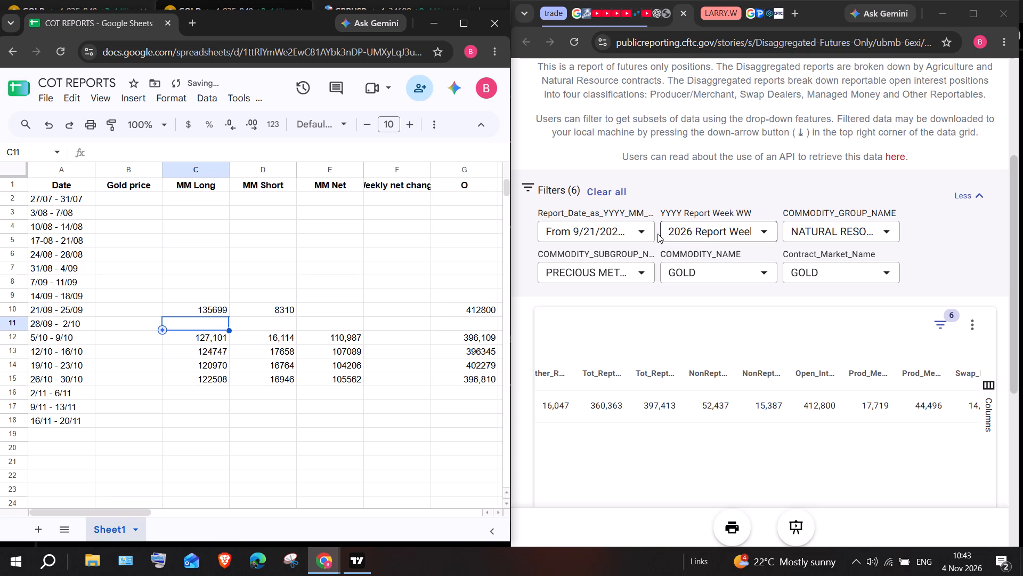
Reset the report date filter and switch the report week filter to only 2026 Report Week 39.
click(627, 226)
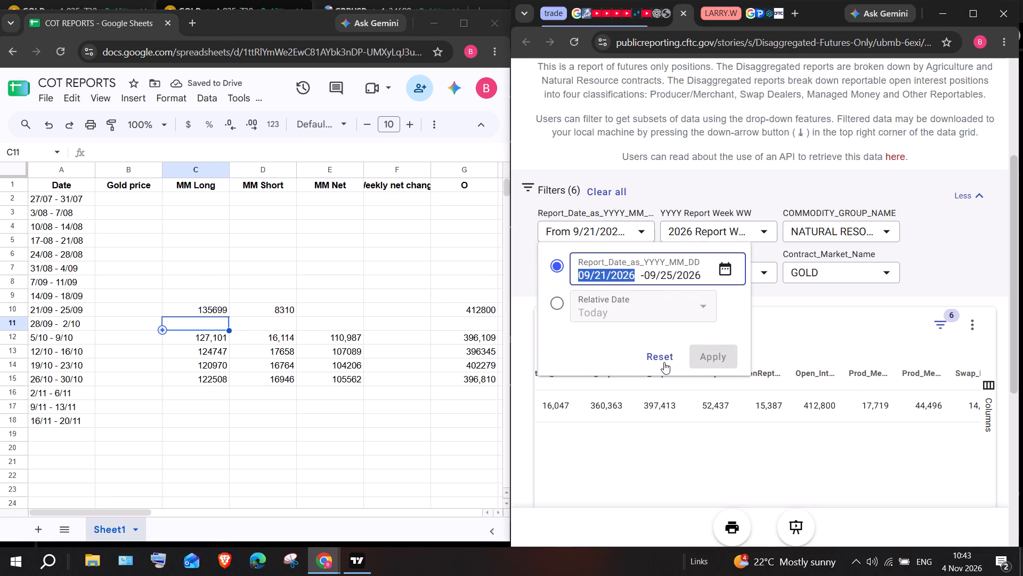
click(664, 362)
click(715, 233)
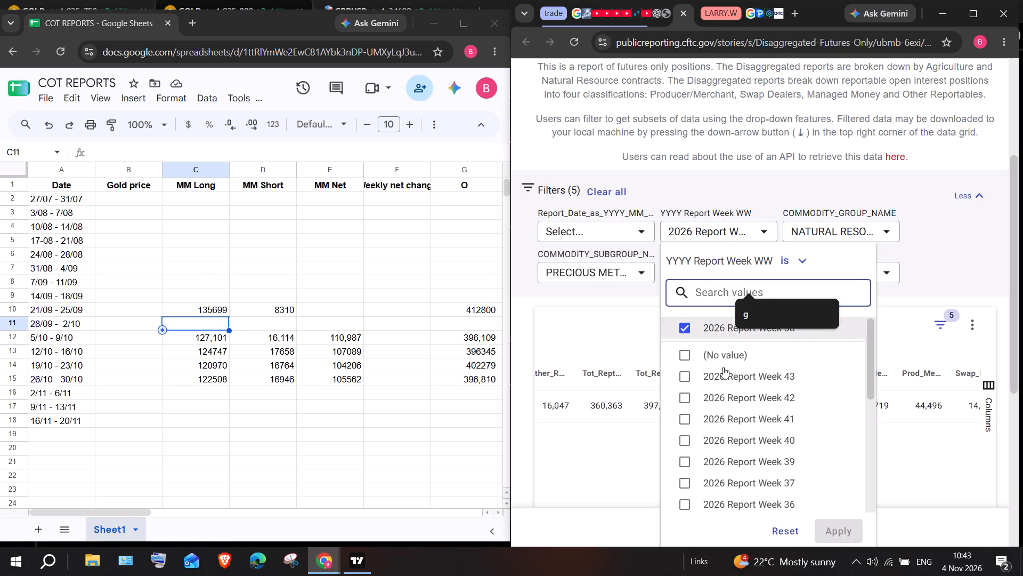
click(709, 454)
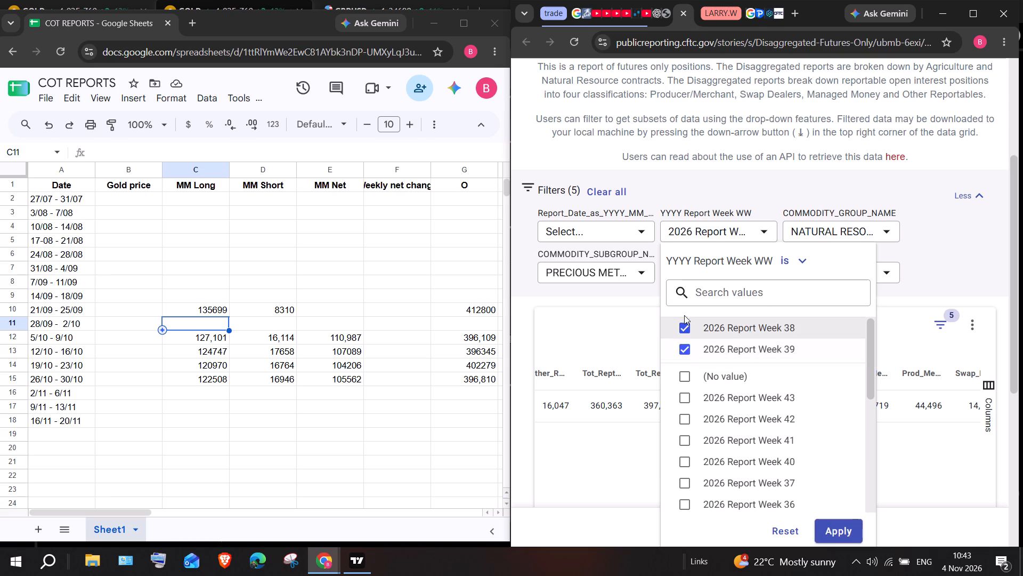
click(684, 327)
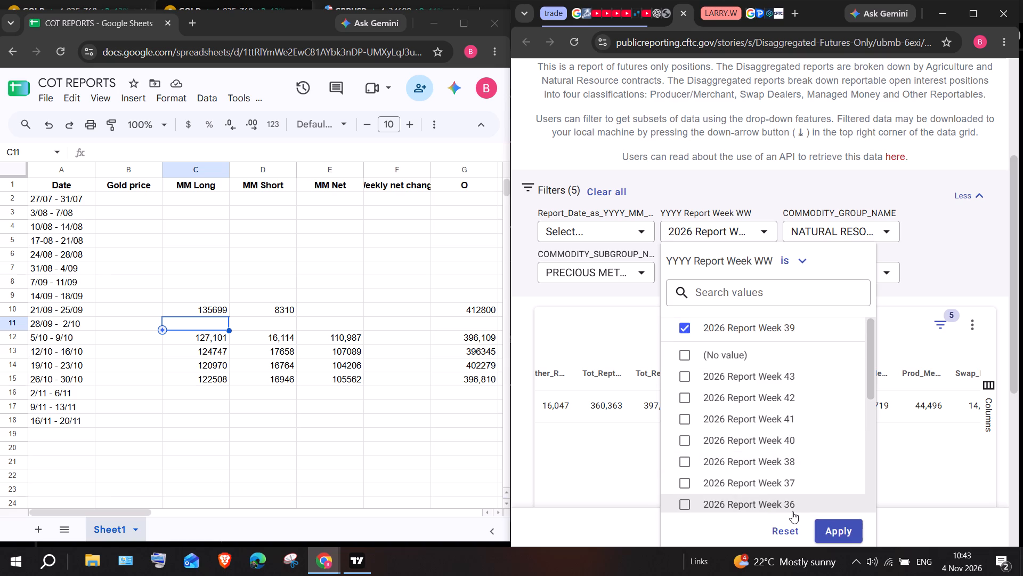
click(821, 534)
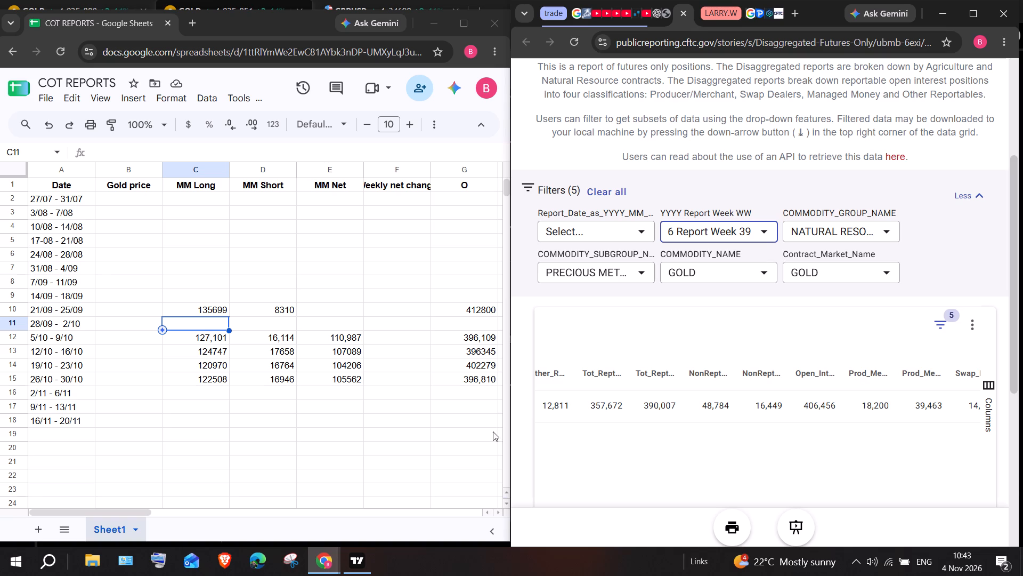
Enter the open interest 406456 in the O column for the 28/09 - 2/10 week.
scroll(671, 387, right, 2)
scroll(671, 387, left, 1)
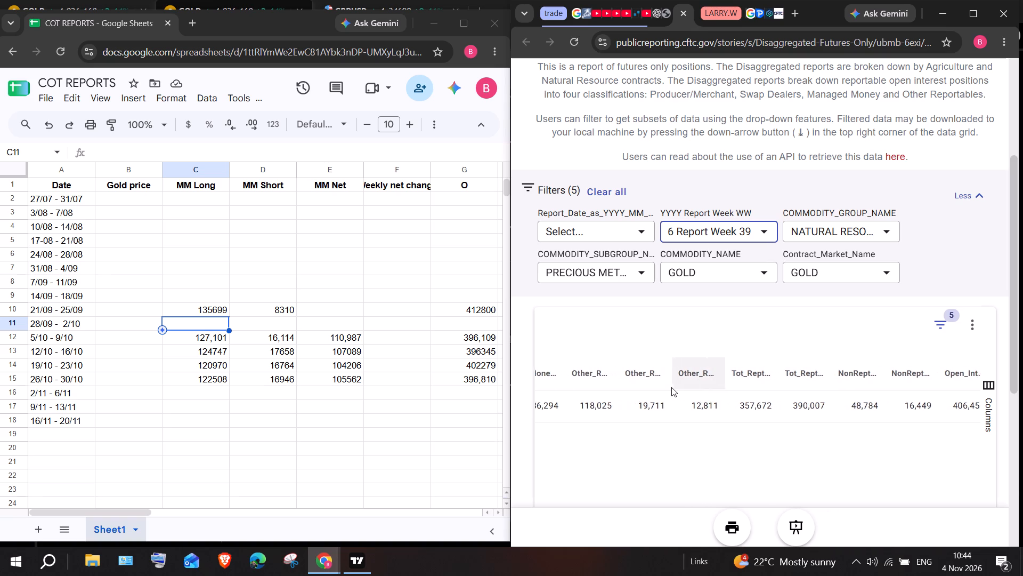
scroll(671, 387, left, 2)
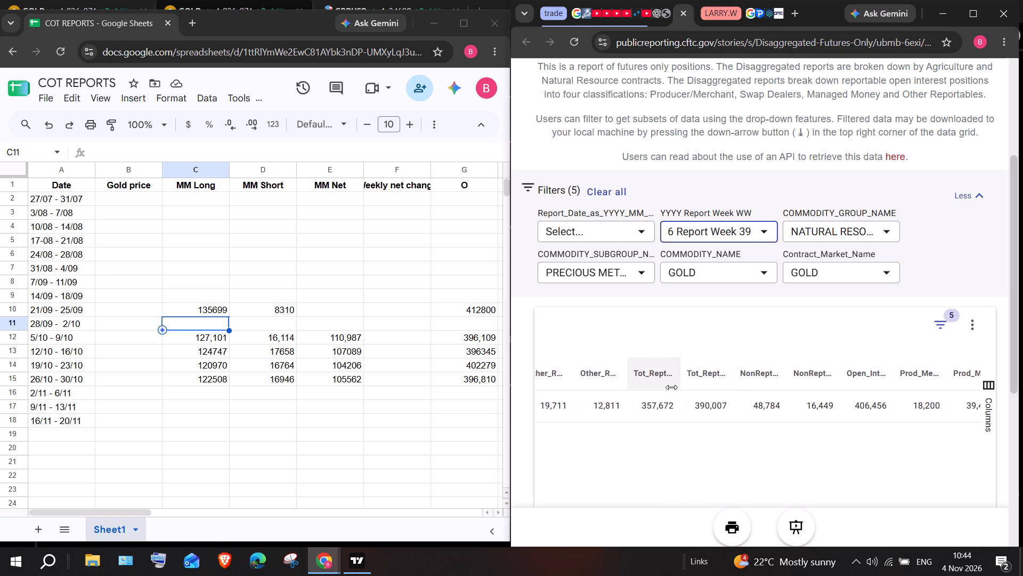
scroll(671, 387, left, 1)
click(450, 323)
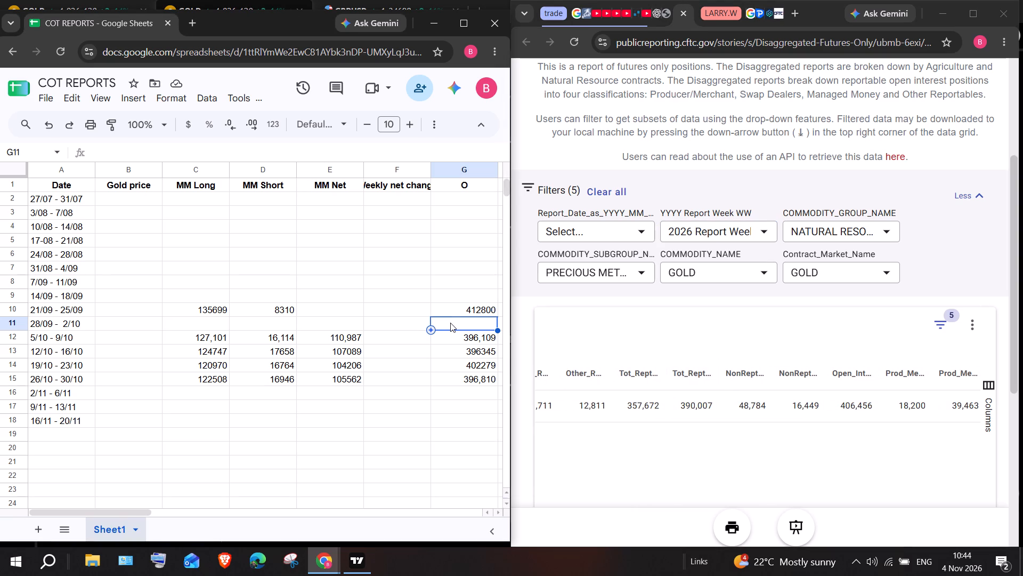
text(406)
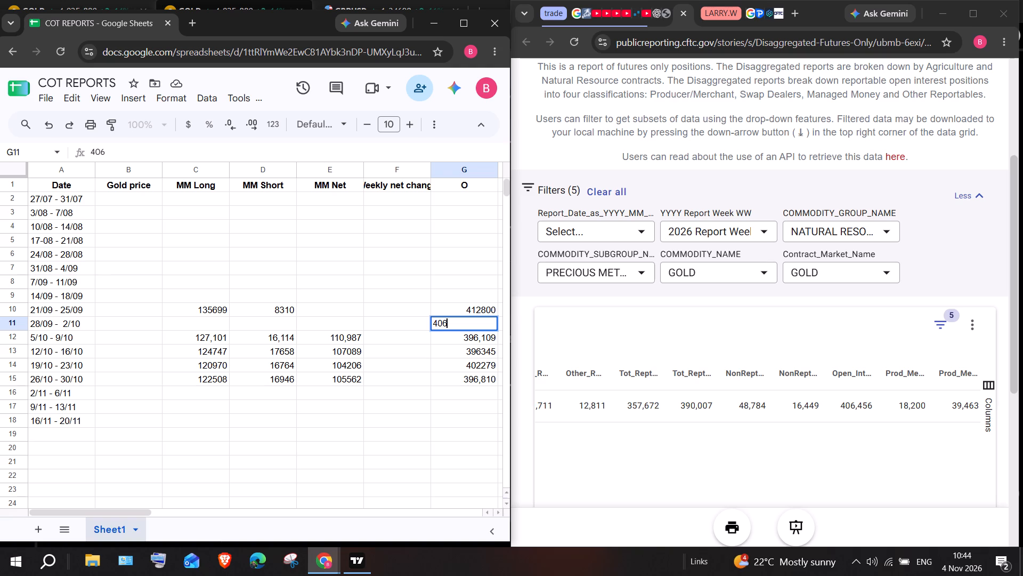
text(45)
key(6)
Enter 11393 as MM Short and 131711 as MM Long for the 28/09 - 2/10 week.
click(273, 322)
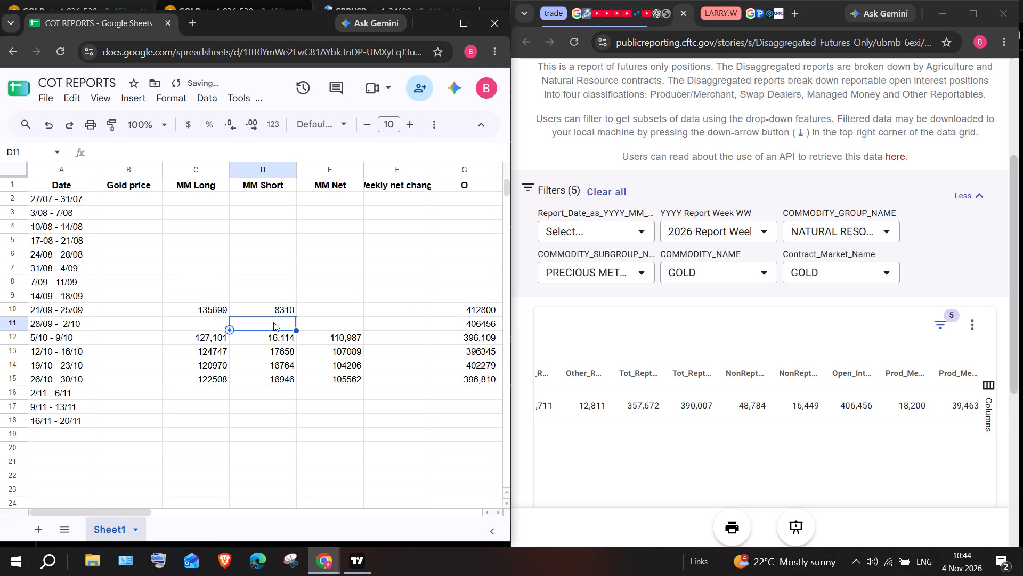
scroll(720, 383, right, 3)
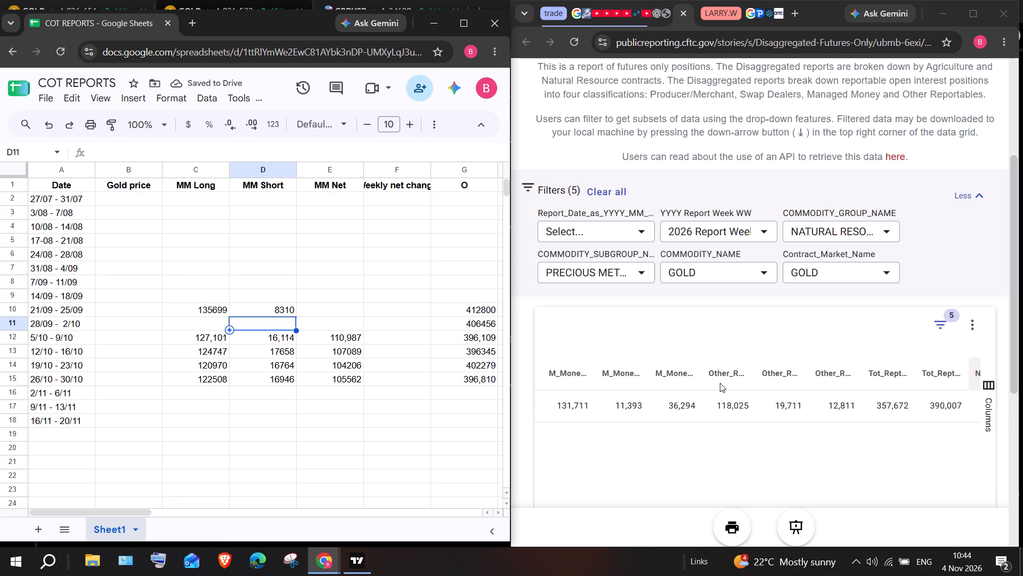
scroll(720, 383, right, 3)
scroll(720, 383, left, 1)
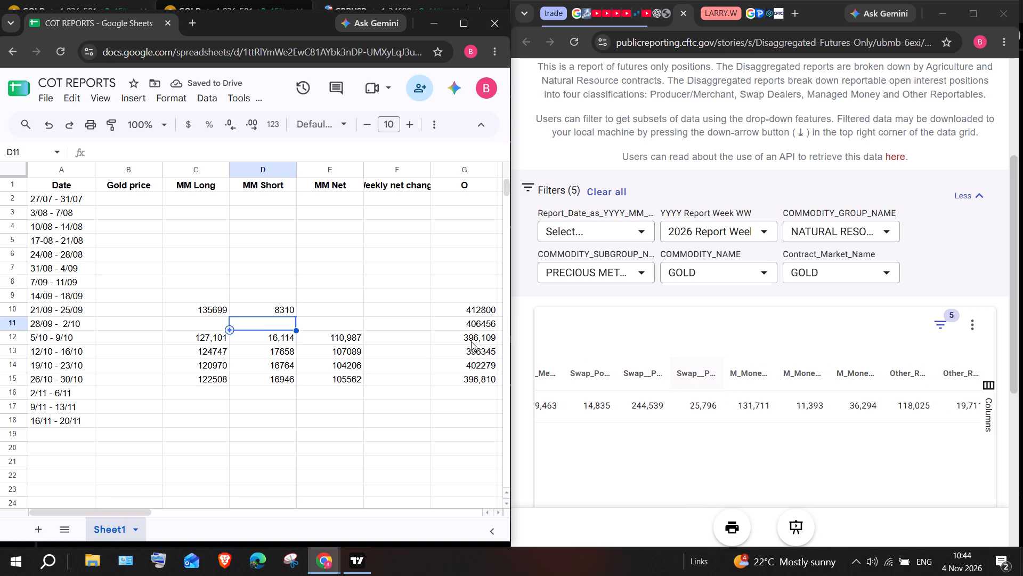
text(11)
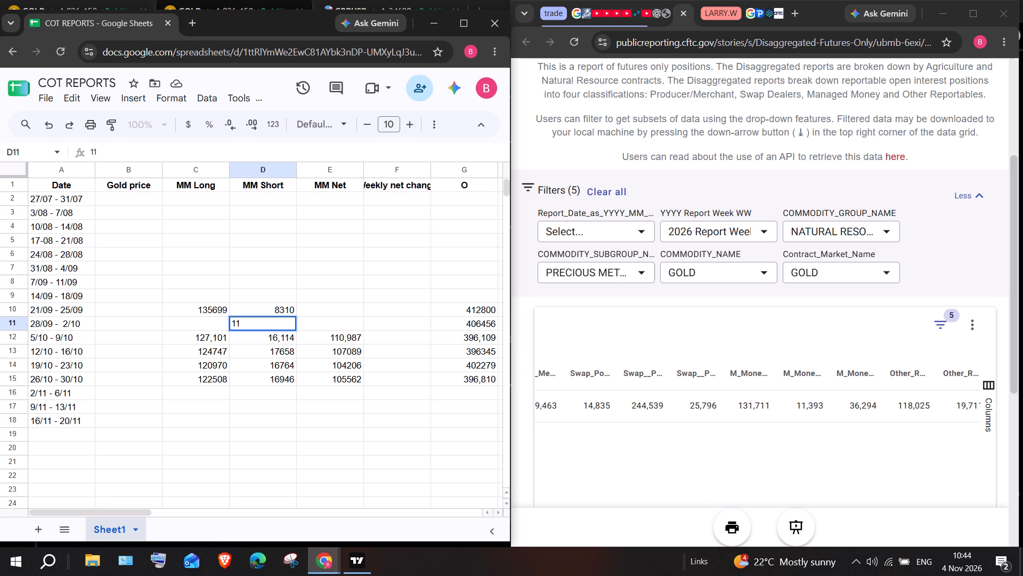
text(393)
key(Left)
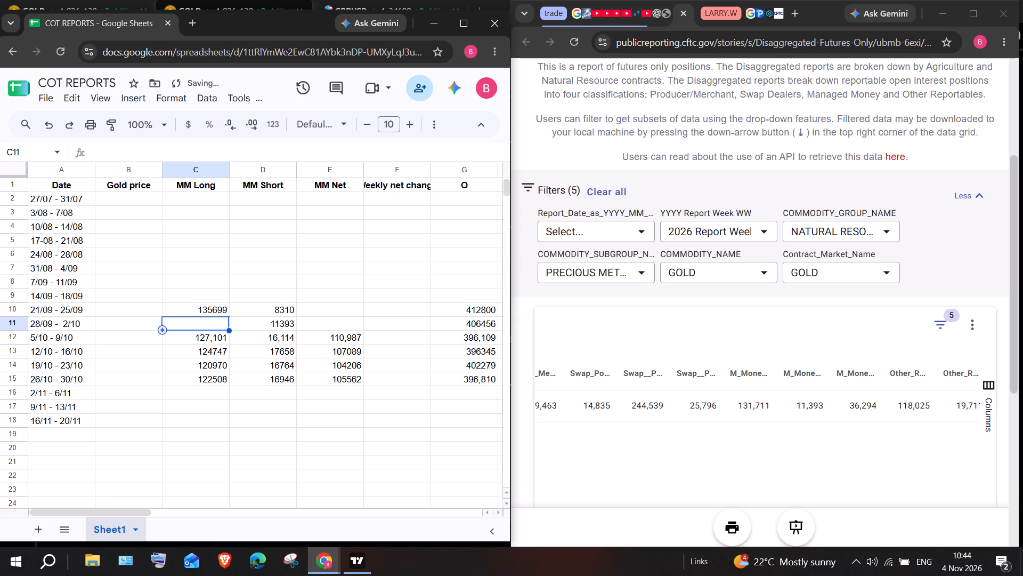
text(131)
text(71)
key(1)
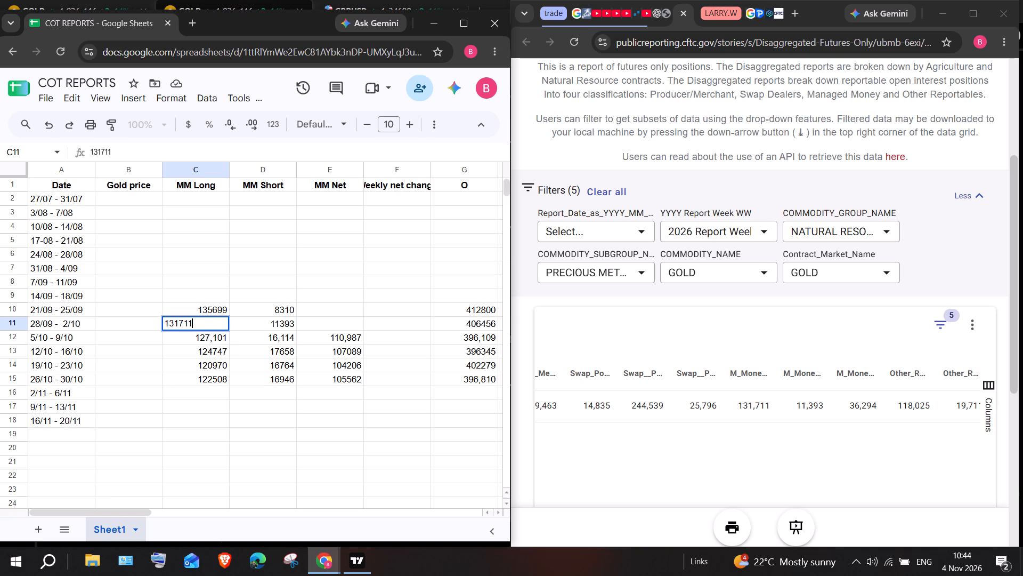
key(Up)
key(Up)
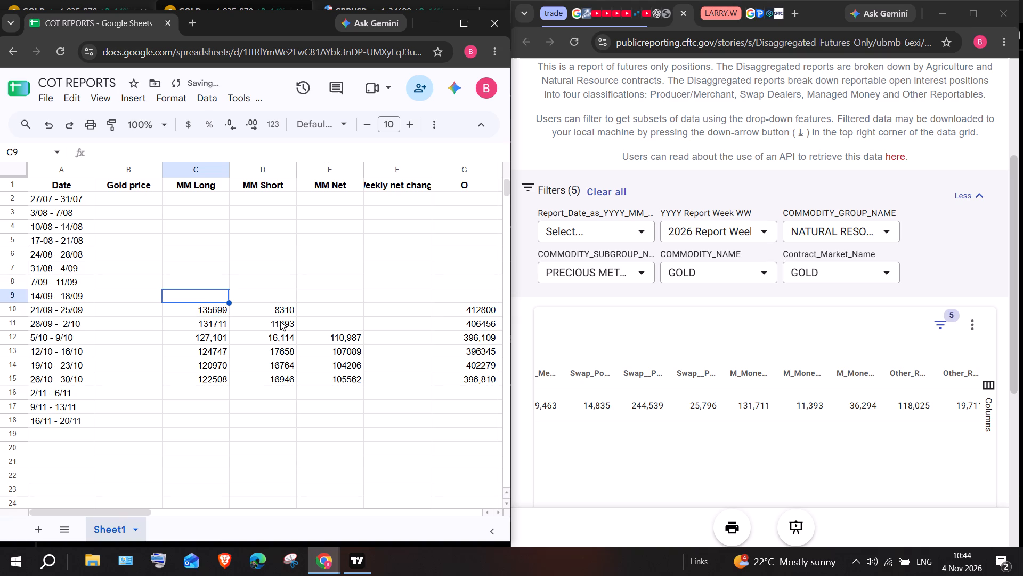
Switch the report week filter to only 2026 Report Week 37 and apply it.
click(741, 232)
click(686, 330)
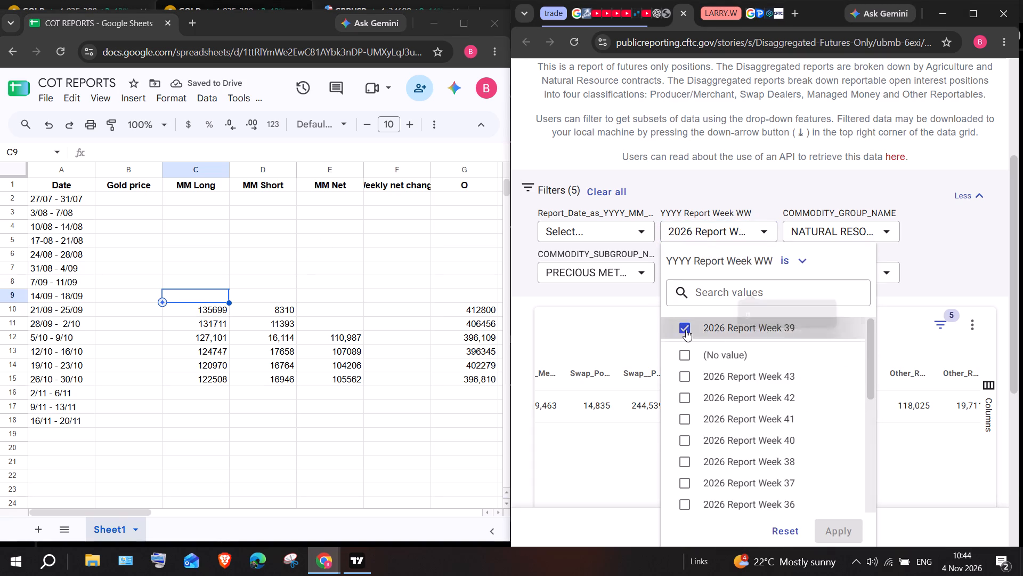
click(683, 477)
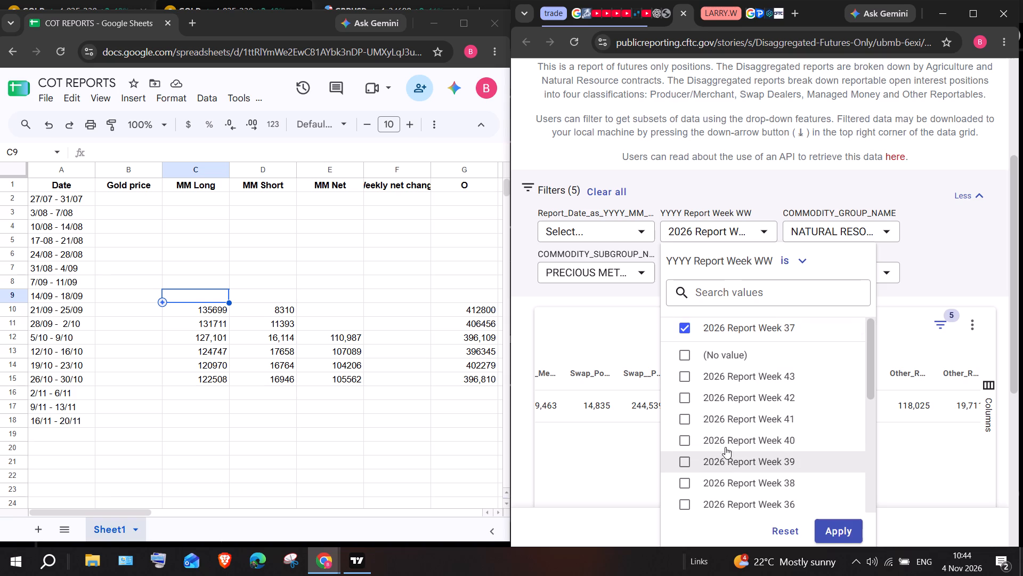
click(828, 530)
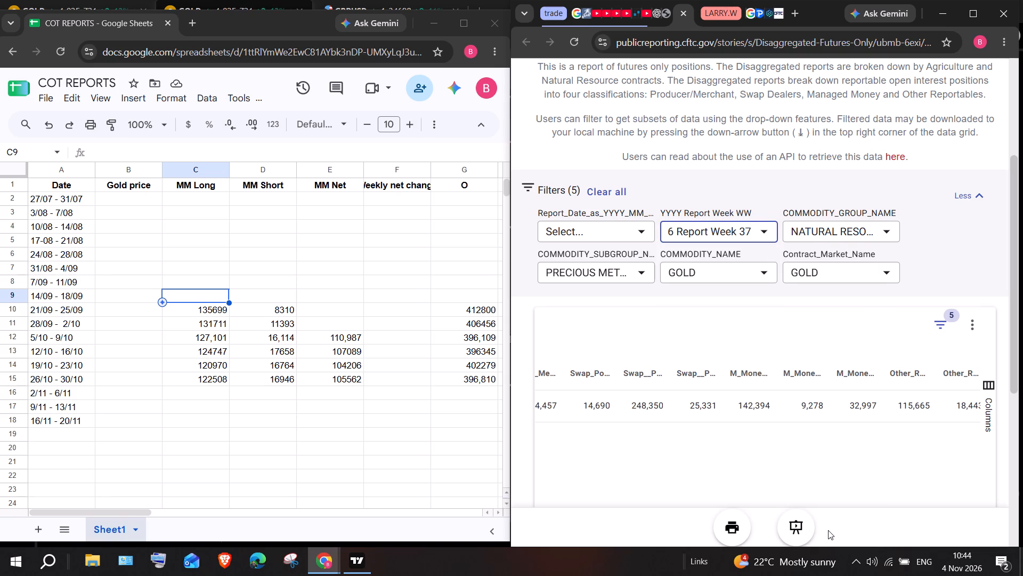
Enter 142394 as MM Long and 9278 as MM Short for the 14/09 - 18/09 week.
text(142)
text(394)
click(204, 297)
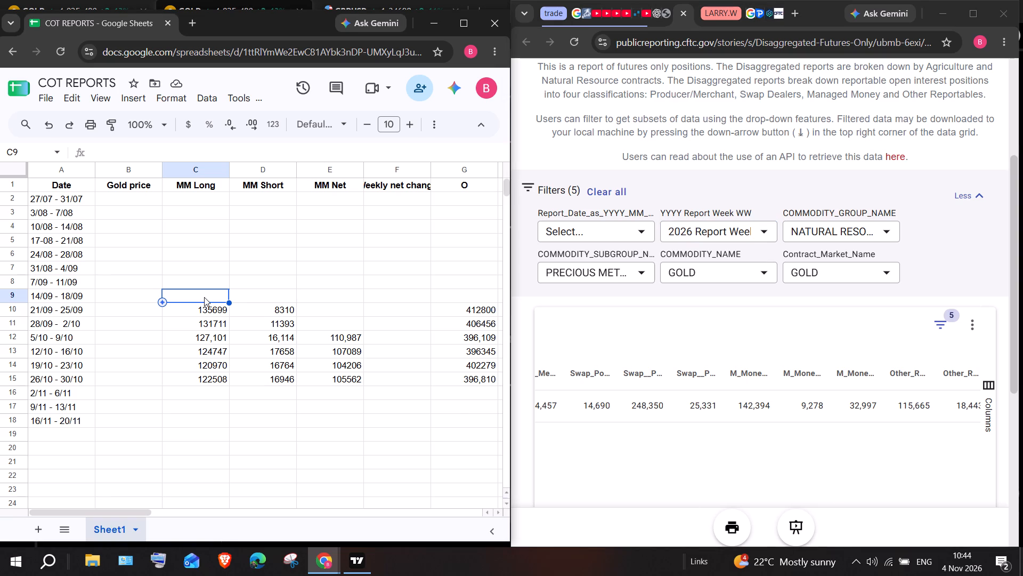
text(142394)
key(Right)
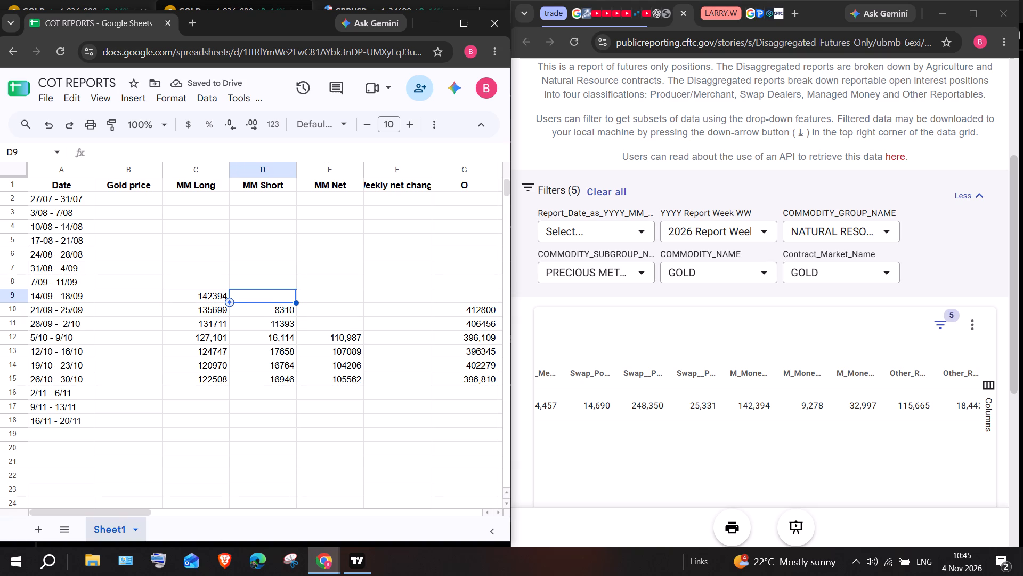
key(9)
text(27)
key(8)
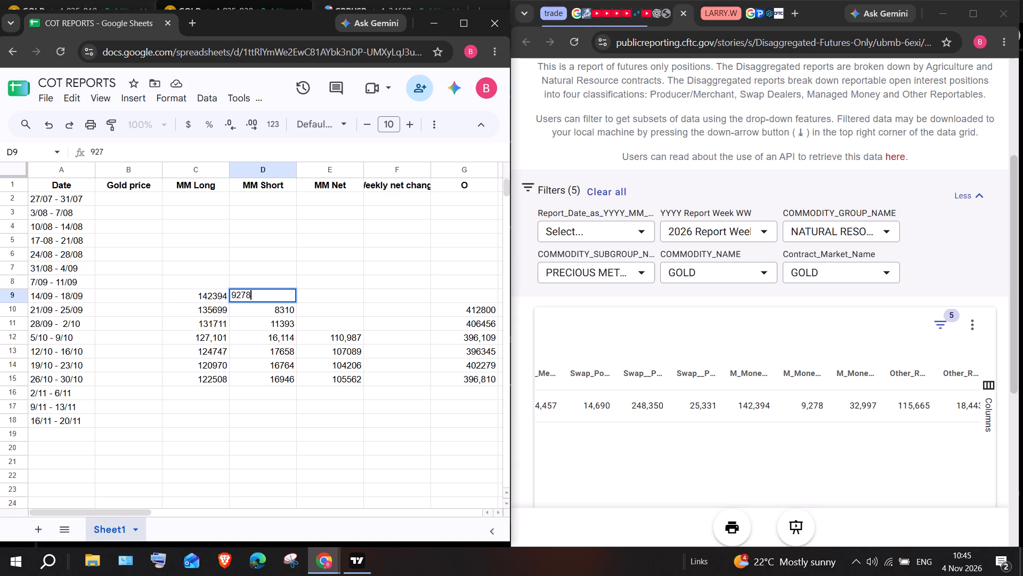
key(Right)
Enter the open interest 409899 in the O column for the 14/09 - 18/09 week.
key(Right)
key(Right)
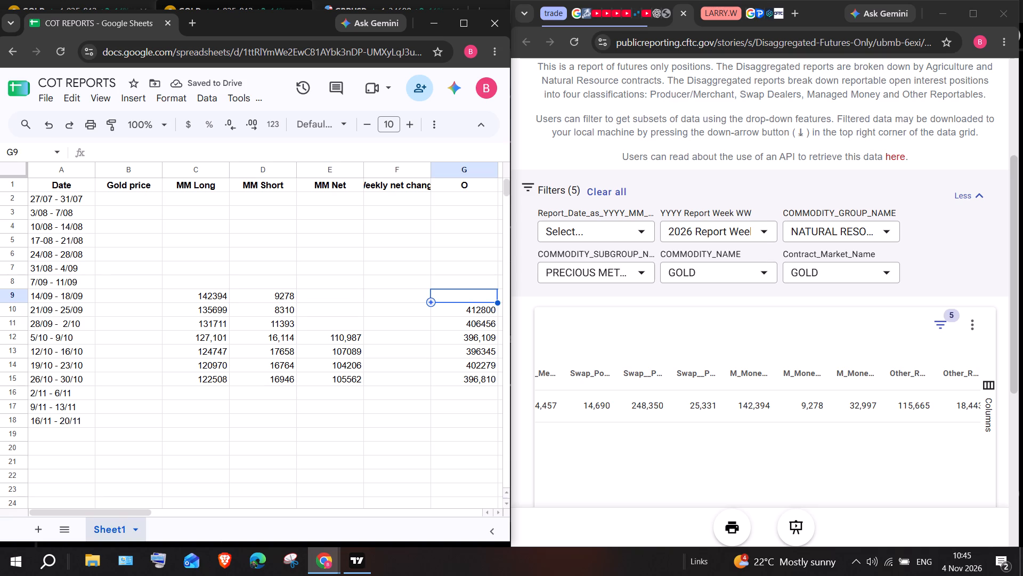
scroll(768, 378, left, 5)
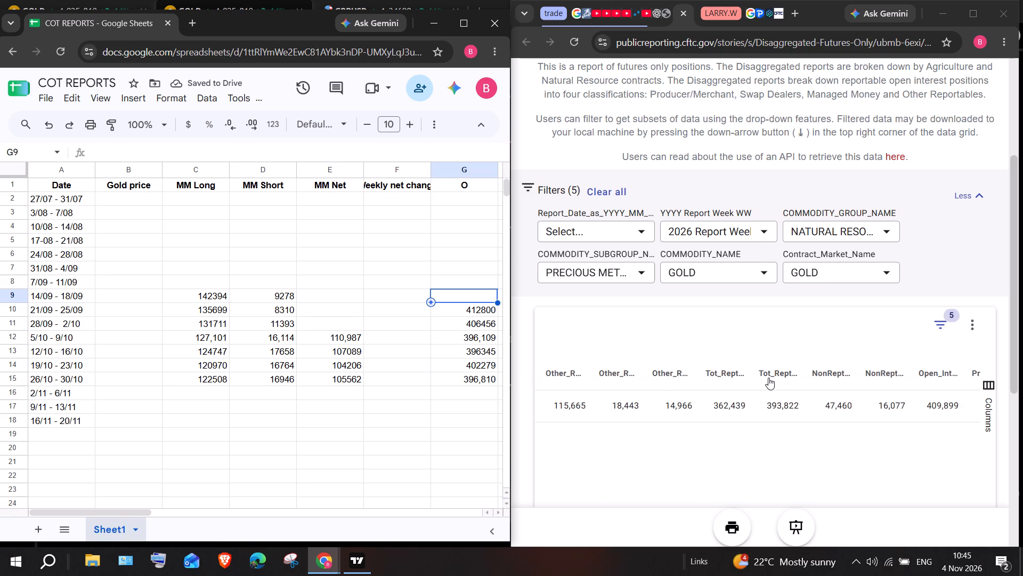
scroll(768, 378, left, 3)
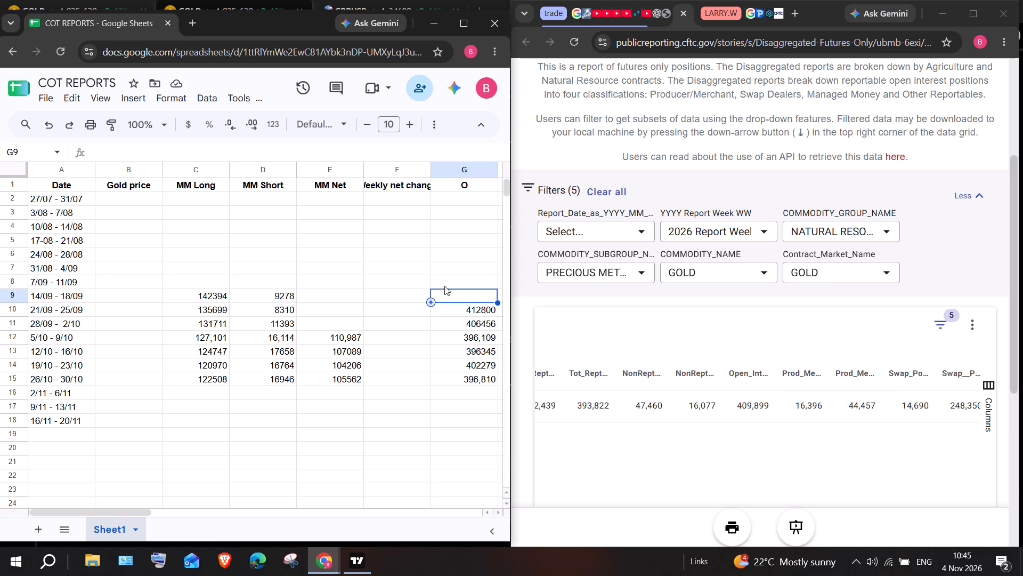
click(446, 295)
key(4)
text(09)
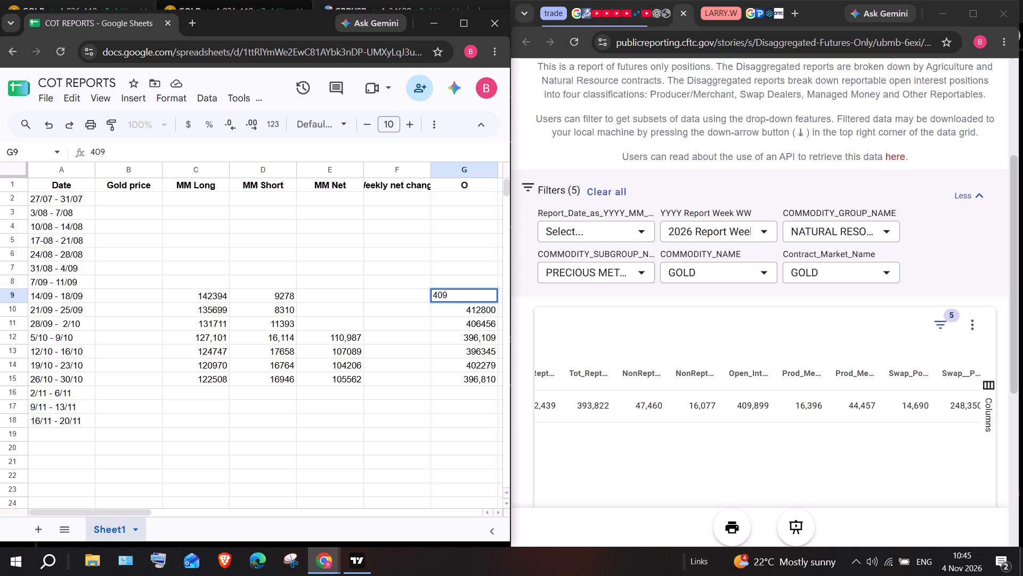
text(899)
Switch the report week filter to only 2026 Report Week 36 and apply it.
click(716, 231)
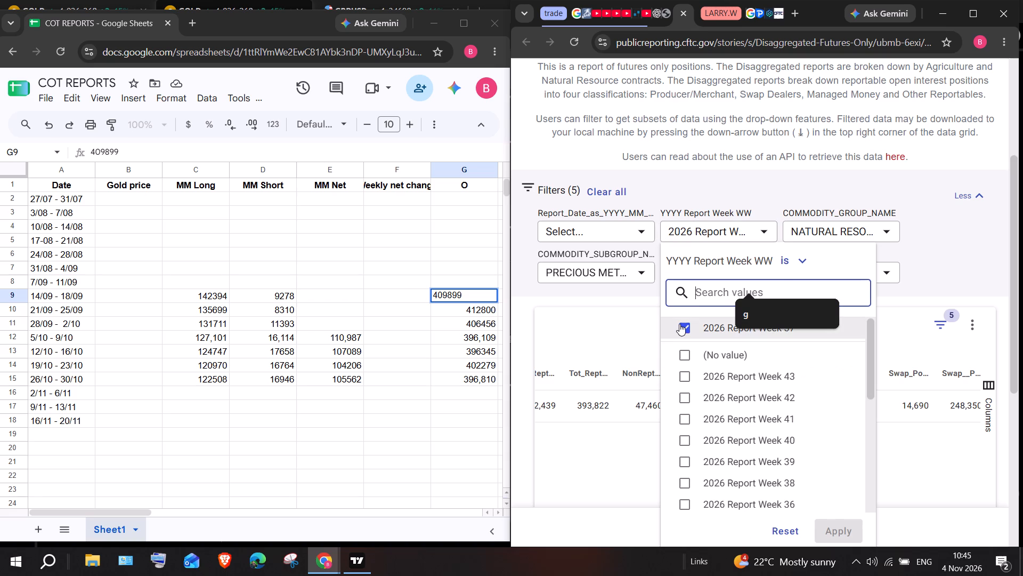
click(679, 324)
scroll(724, 427, down, 3)
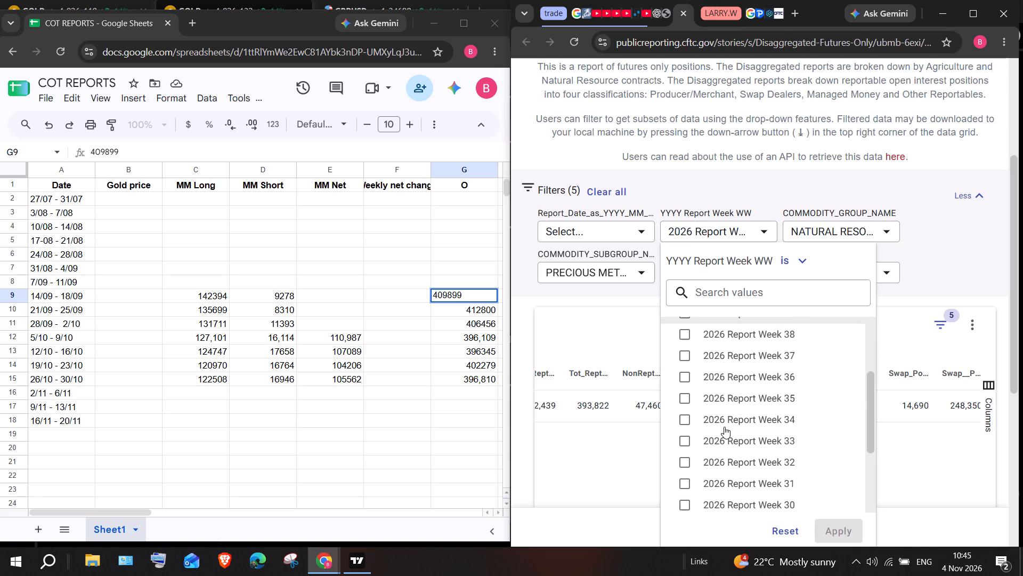
click(687, 370)
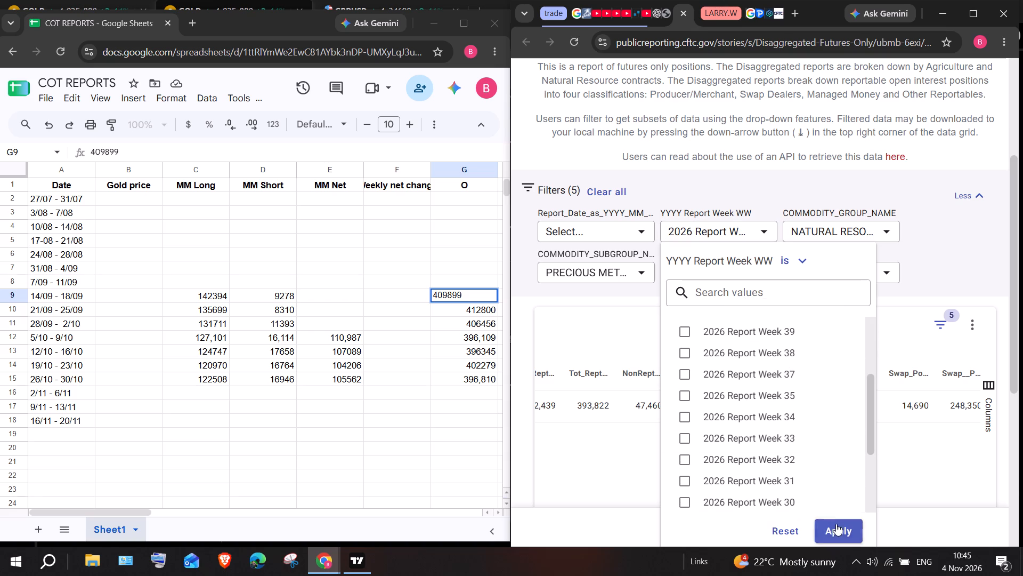
click(836, 527)
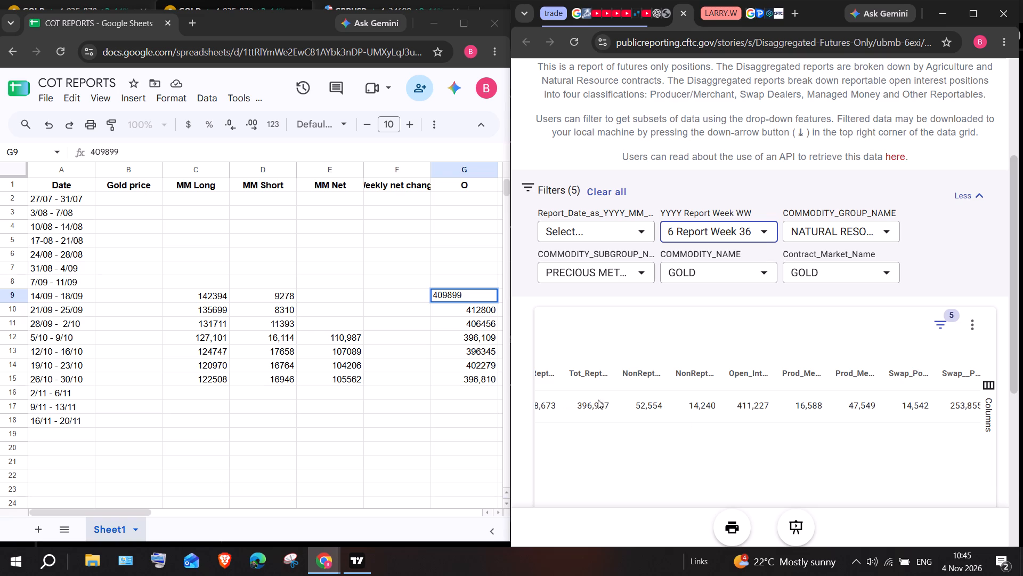
Enter the open interest 411227 in the O column for the 7/09 - 11/09 week.
click(444, 277)
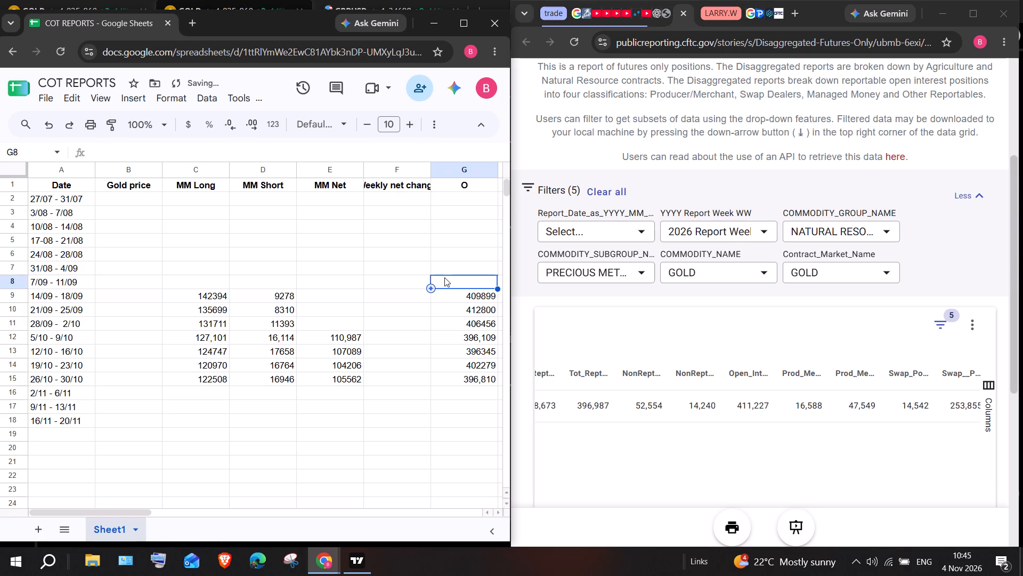
key(4)
text(11)
text(227)
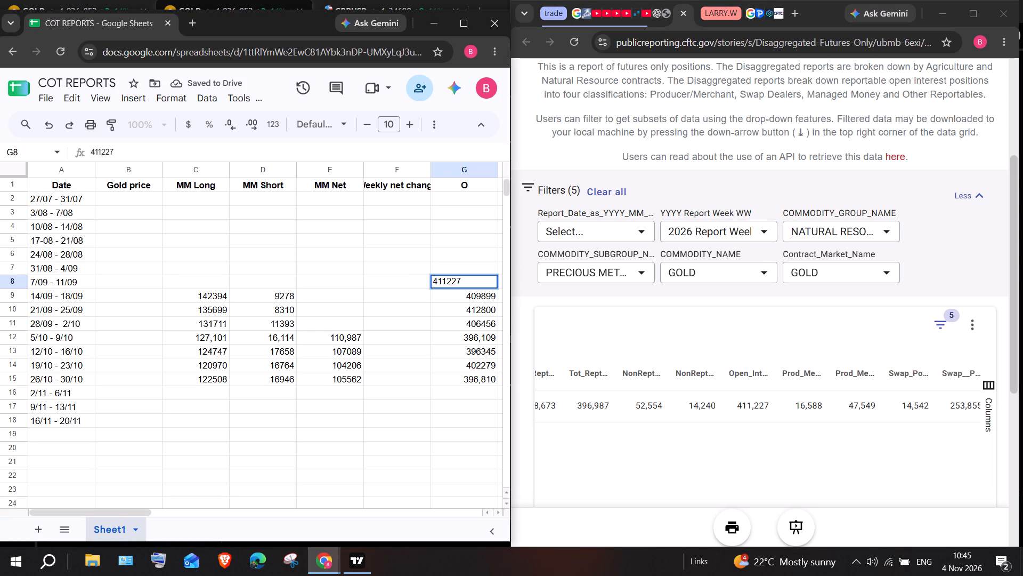
key(Left)
Enter 10832 as MM Short and 145804 as MM Long for the 7/09 - 11/09 week.
key(Left)
key(Left)
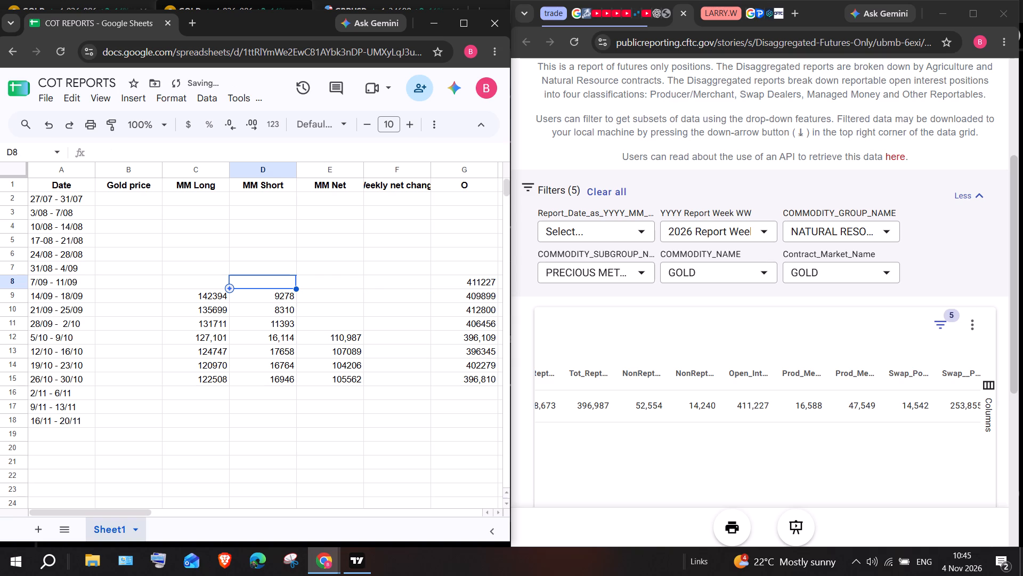
scroll(651, 387, right, 5)
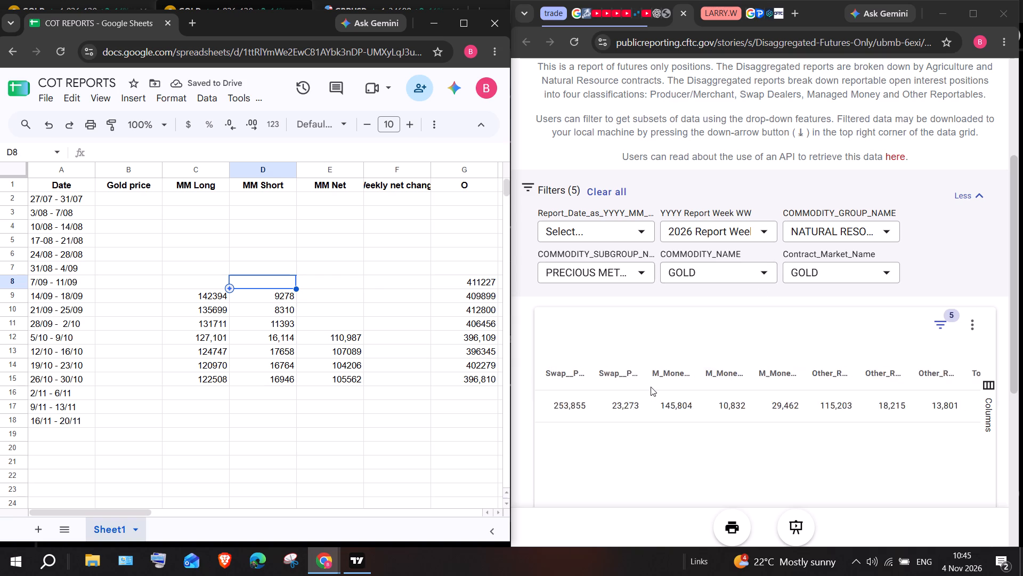
scroll(651, 387, left, 1)
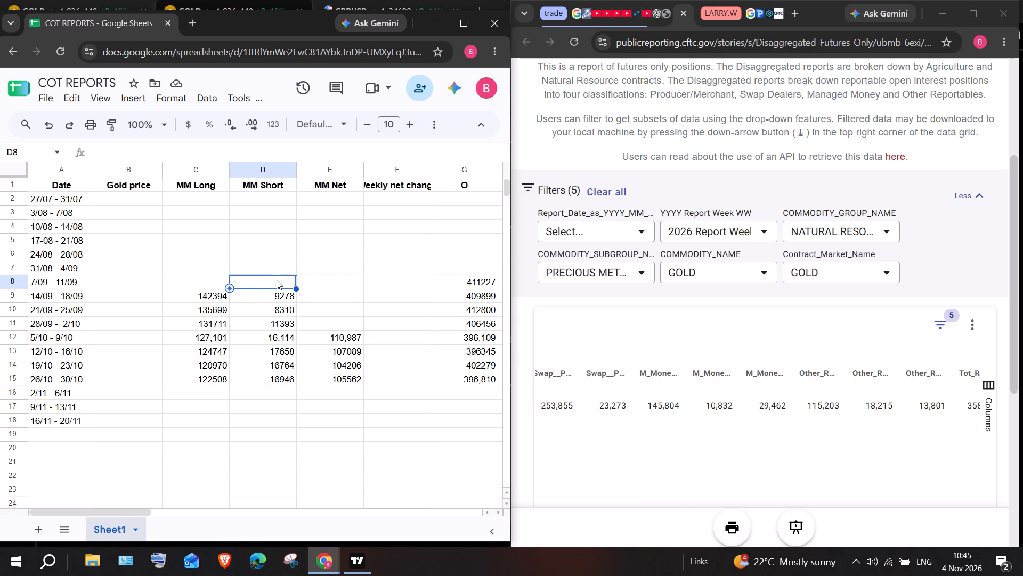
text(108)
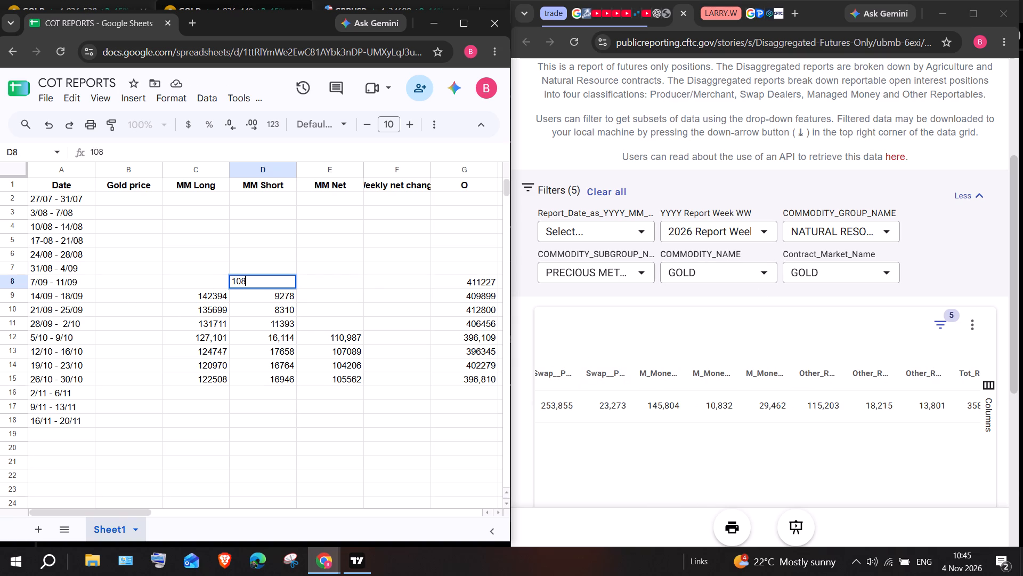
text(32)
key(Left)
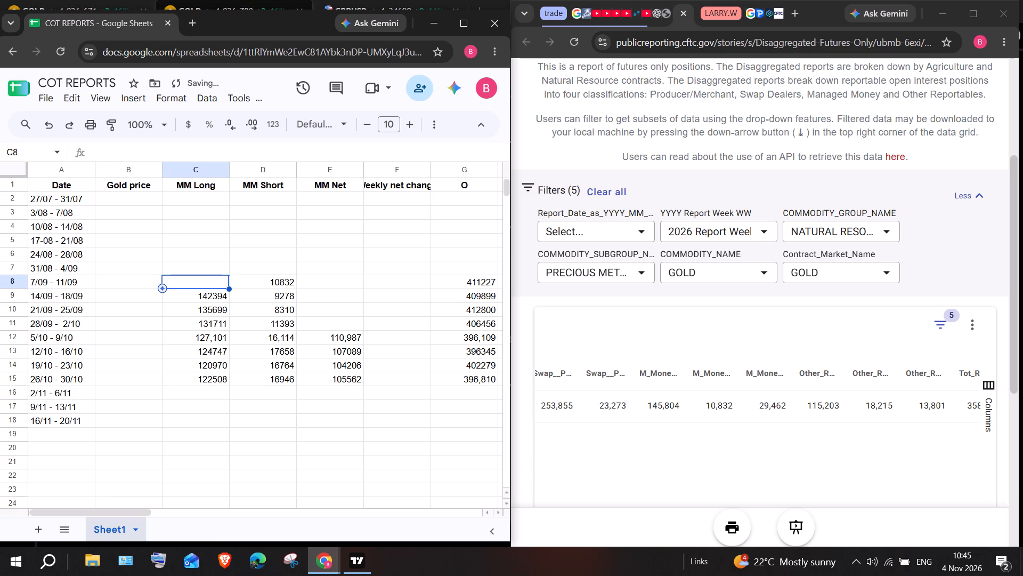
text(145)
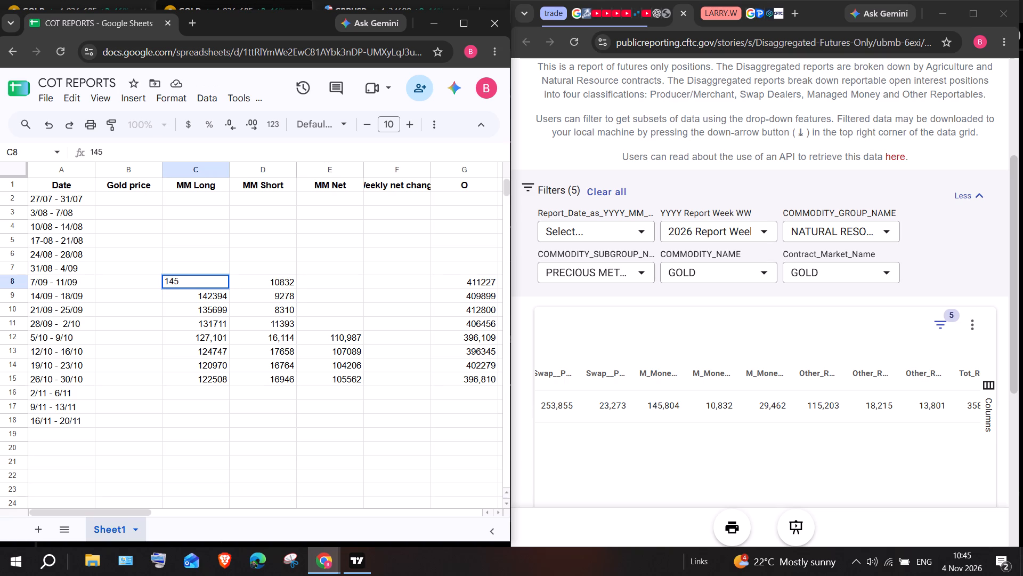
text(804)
Switch the report week filter to only 2026 Report Week 35 and apply it.
click(722, 240)
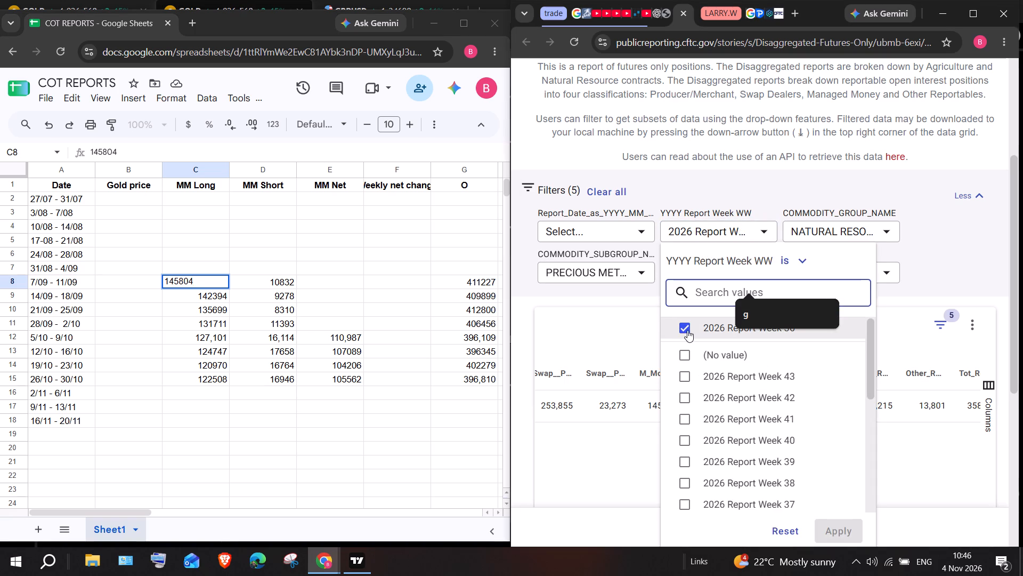
click(687, 330)
scroll(722, 398, down, 1)
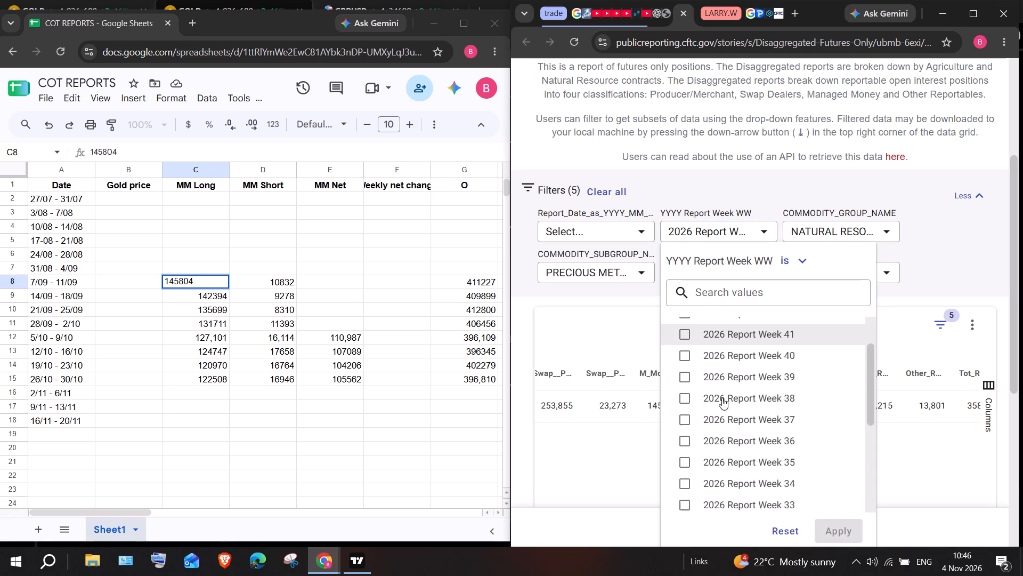
scroll(722, 398, down, 1)
click(686, 424)
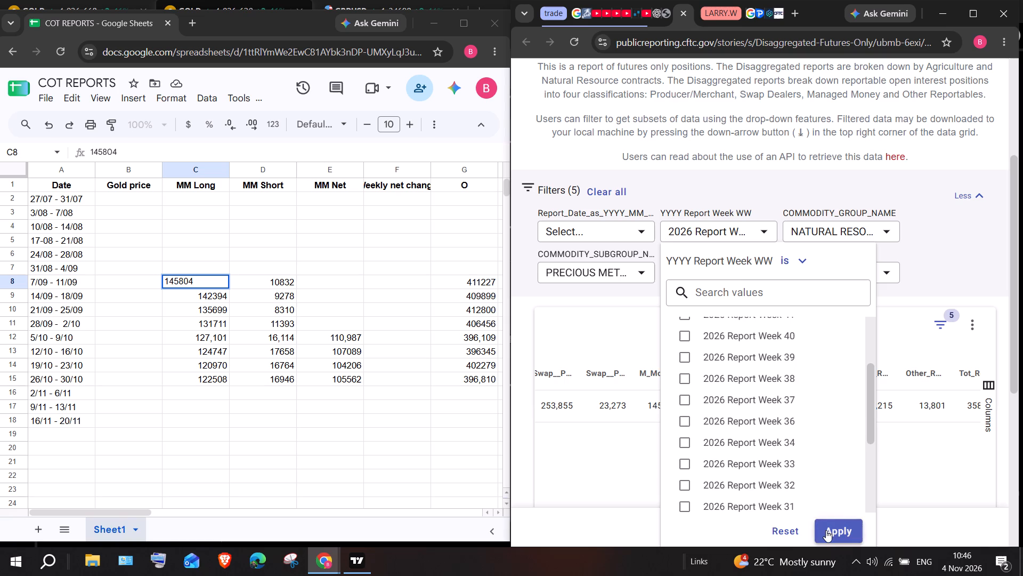
click(826, 530)
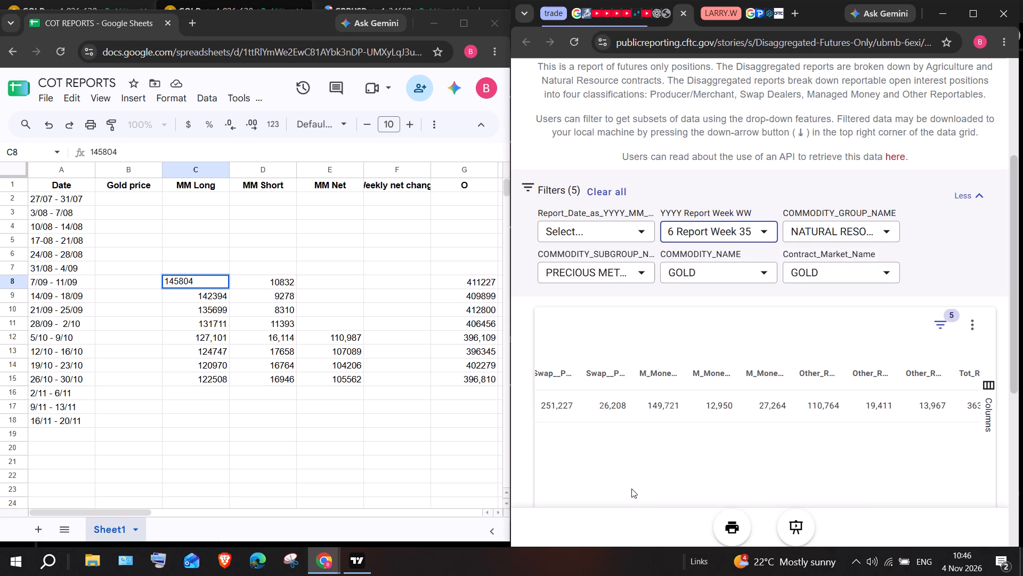
Enter 149721 as MM Long and 12950 as MM Short for the 31/08 - 4/09 week.
click(206, 265)
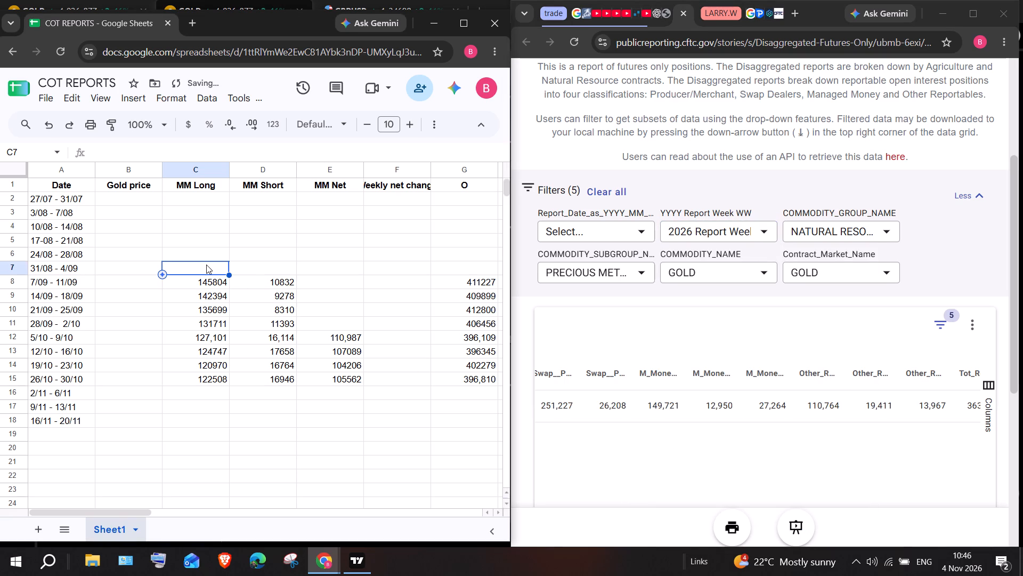
key(1)
text(49)
text(721)
key(Right)
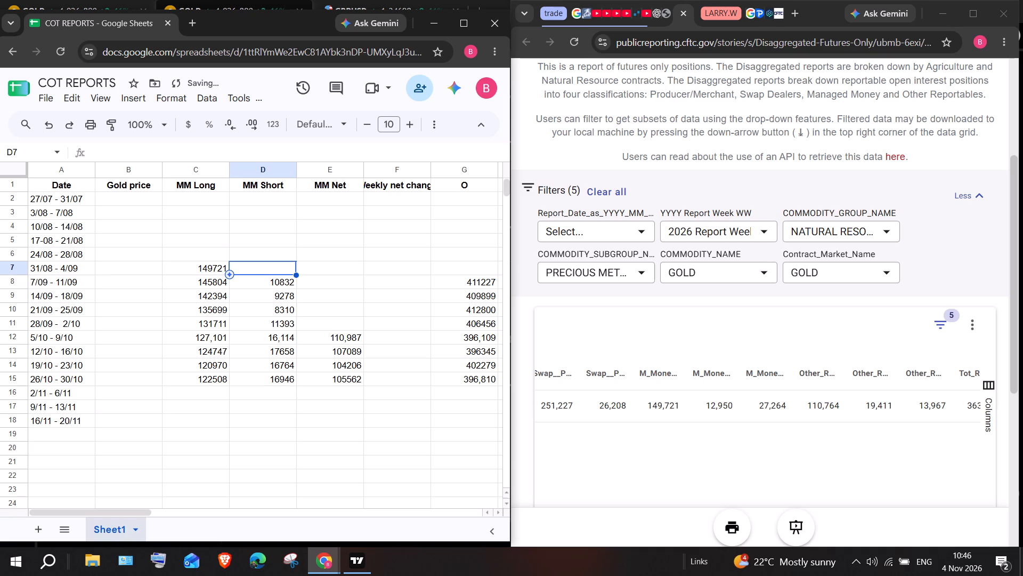
text(12)
text(950)
key(Right)
Enter the open interest 415196 in the O column for the 31/08 - 4/09 week.
key(Right)
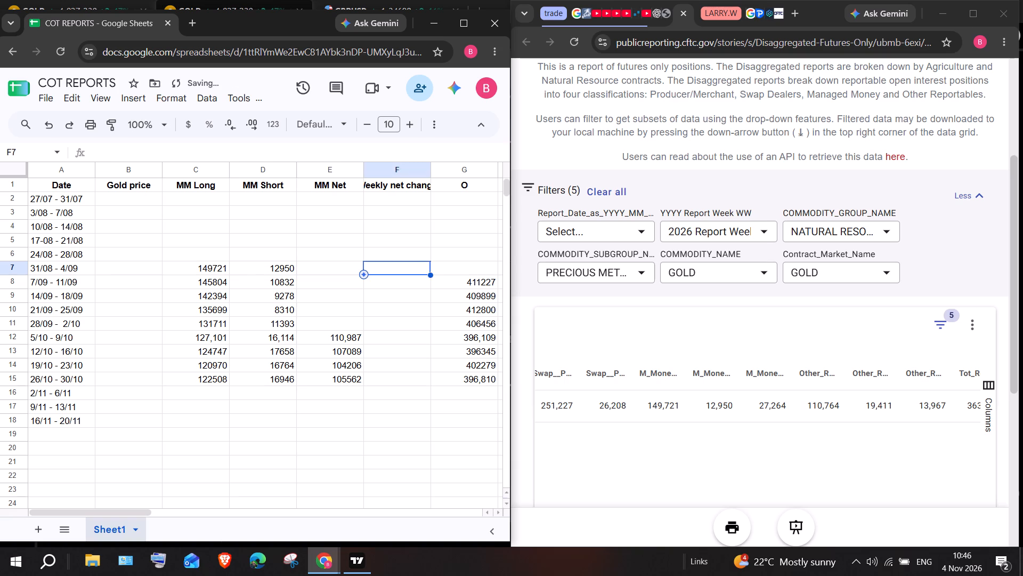
key(Right)
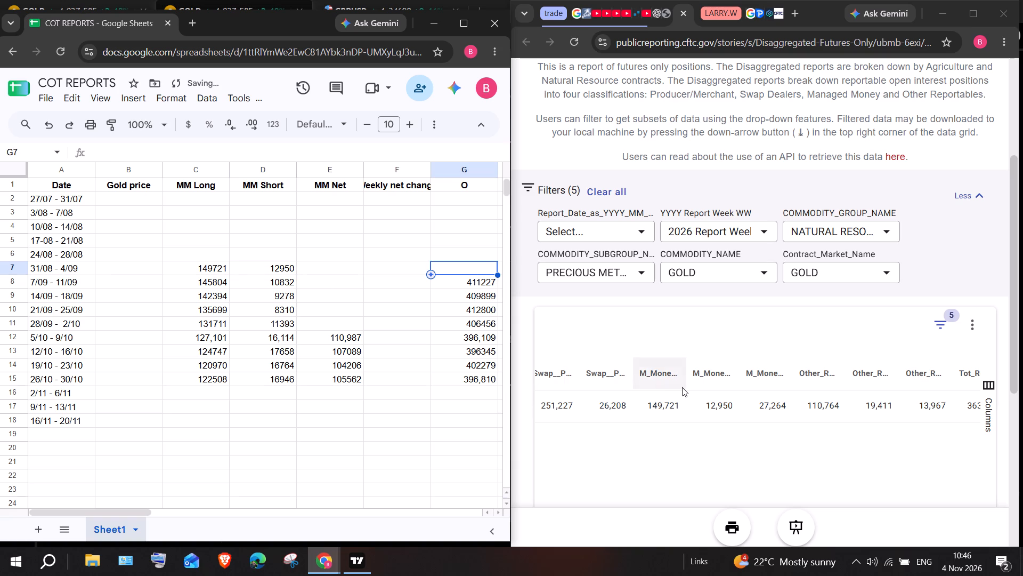
scroll(682, 387, left, 4)
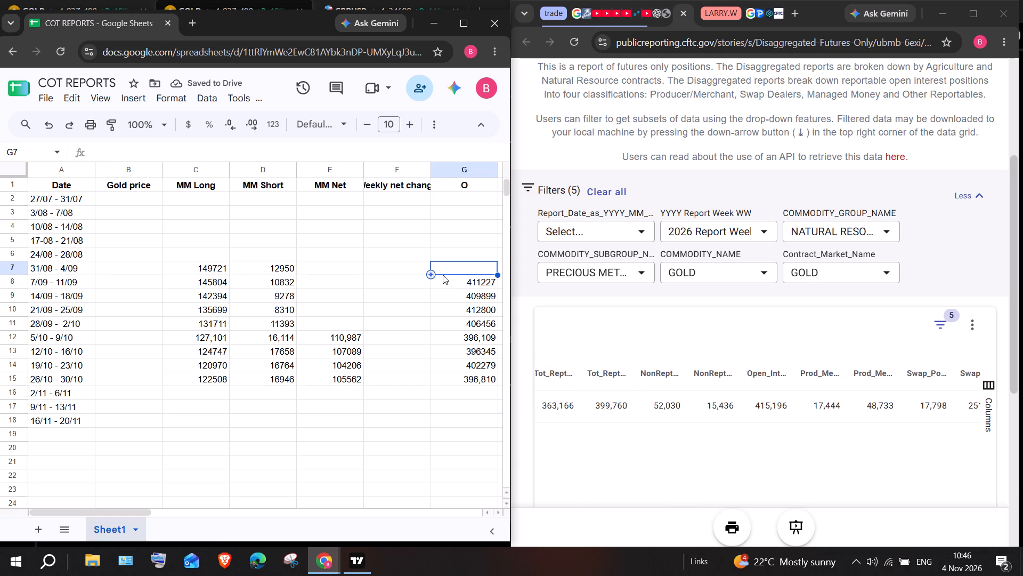
key(1)
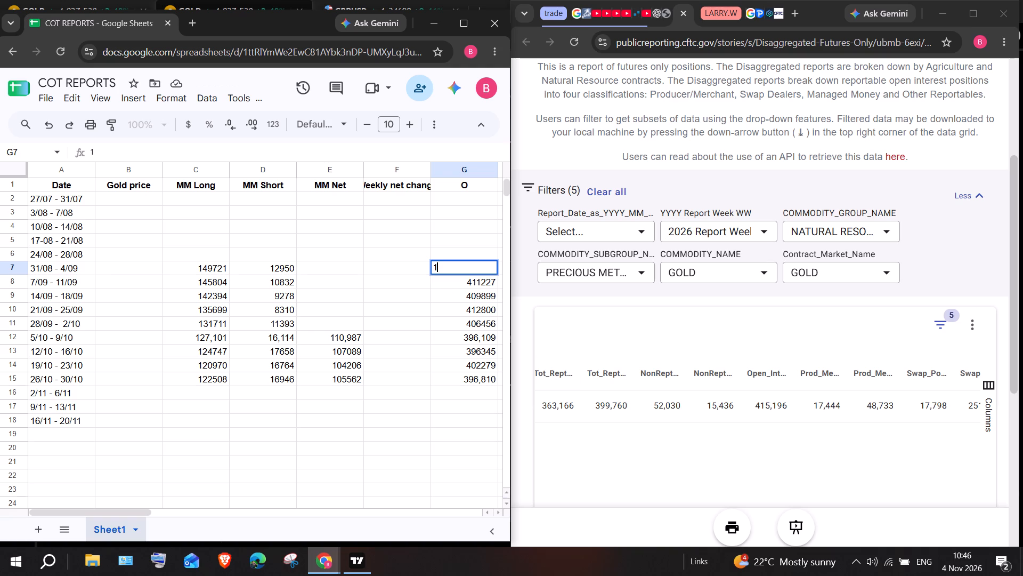
key(BackSpace)
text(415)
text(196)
Switch the report week filter to only 2026 Report Week 34 and apply it.
click(719, 230)
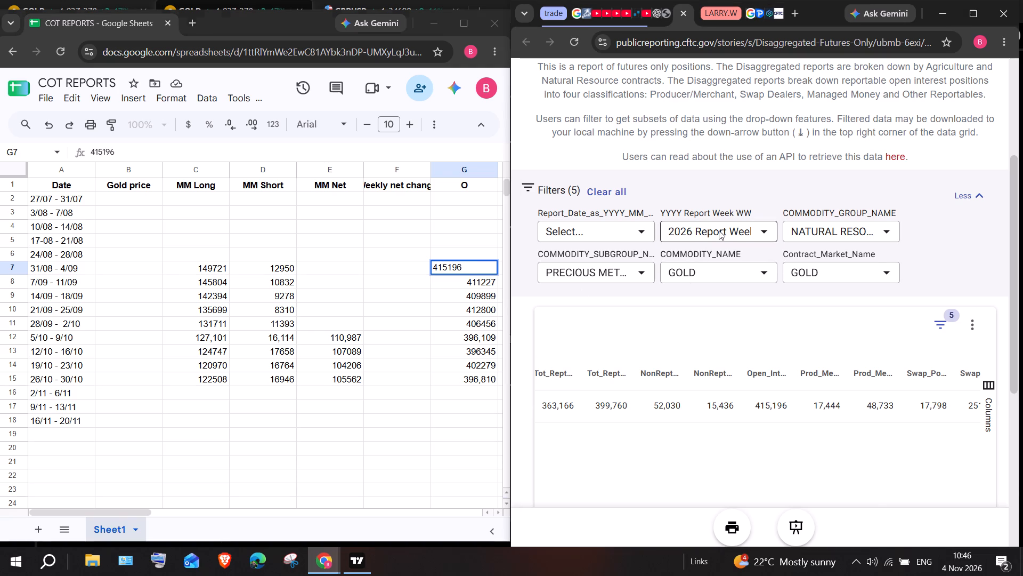
scroll(720, 462, down, 1)
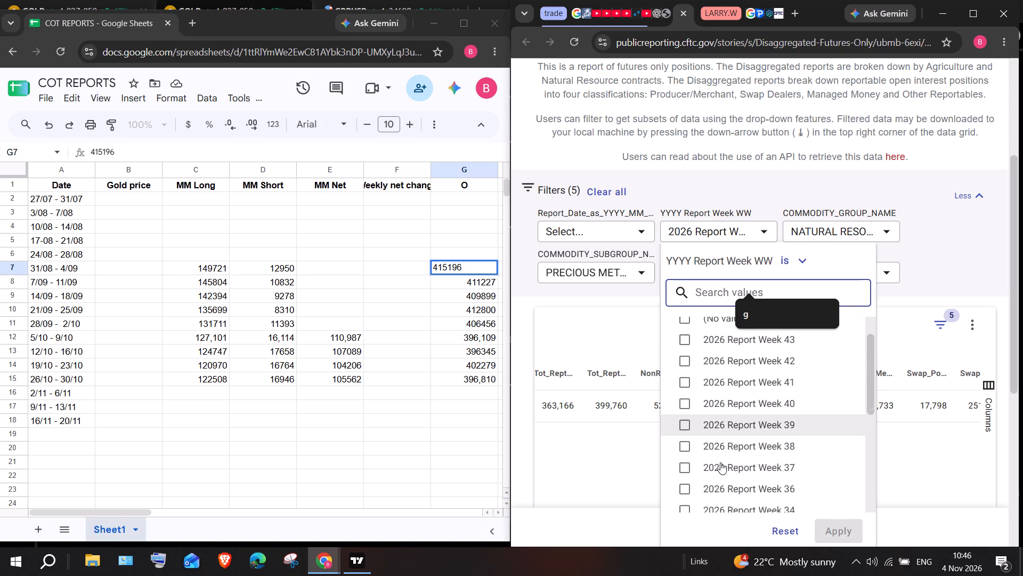
scroll(720, 462, down, 1)
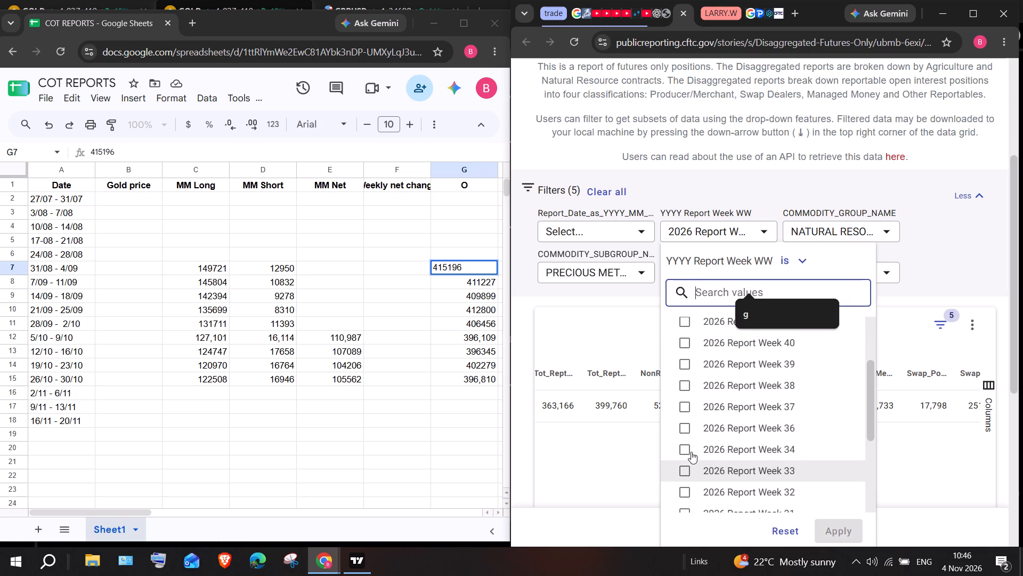
click(689, 452)
scroll(751, 394, up, 4)
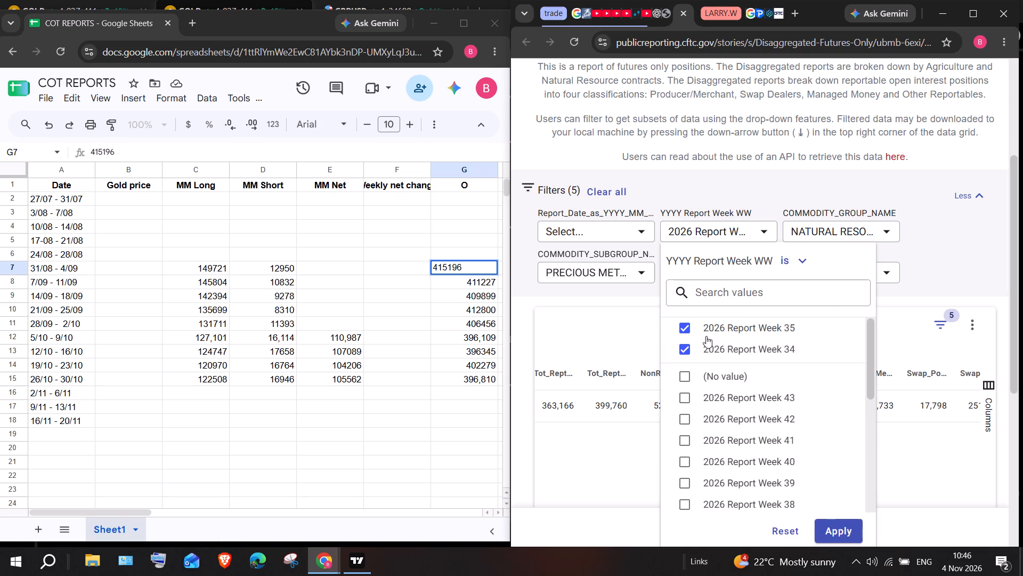
click(684, 323)
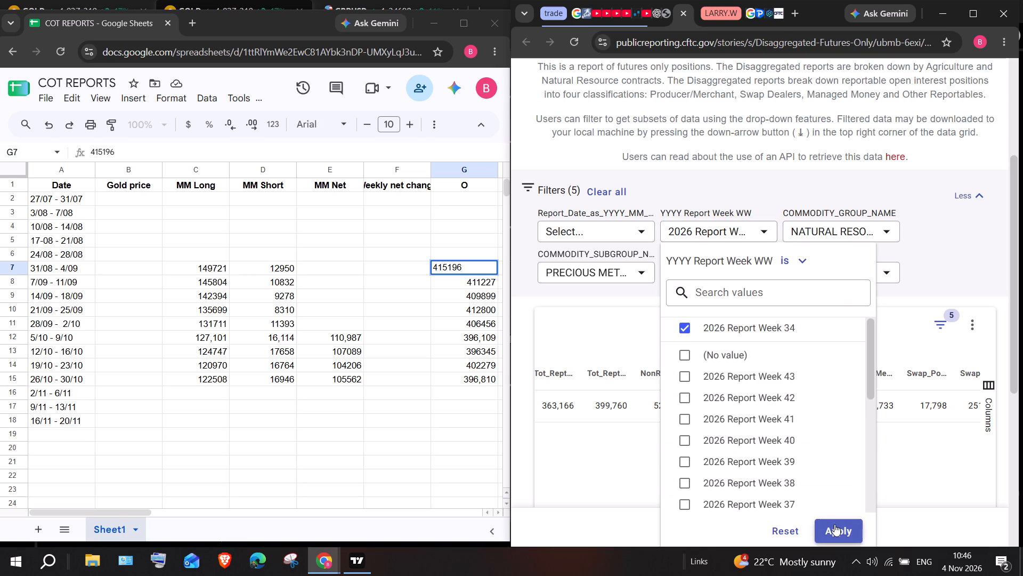
click(834, 524)
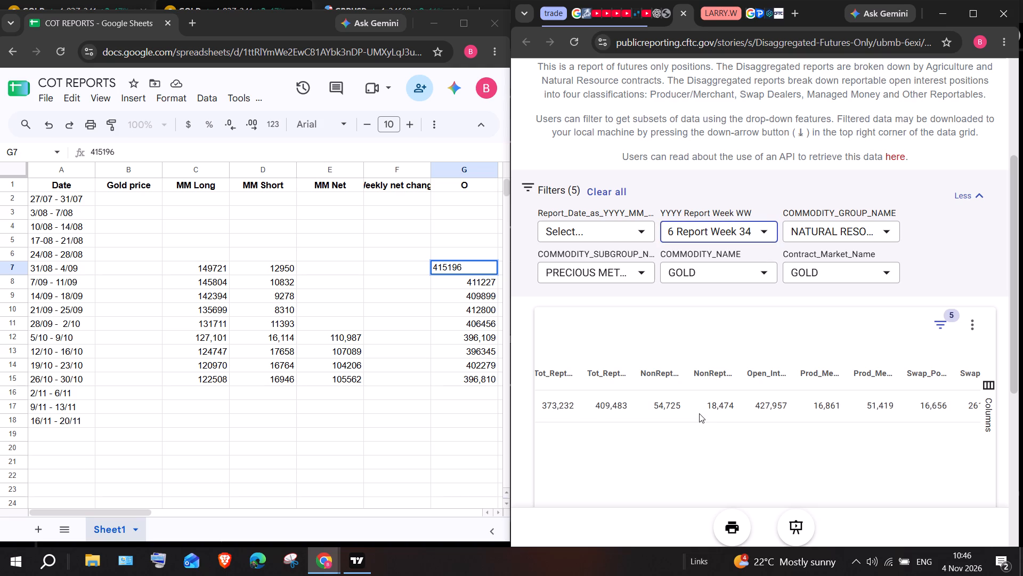
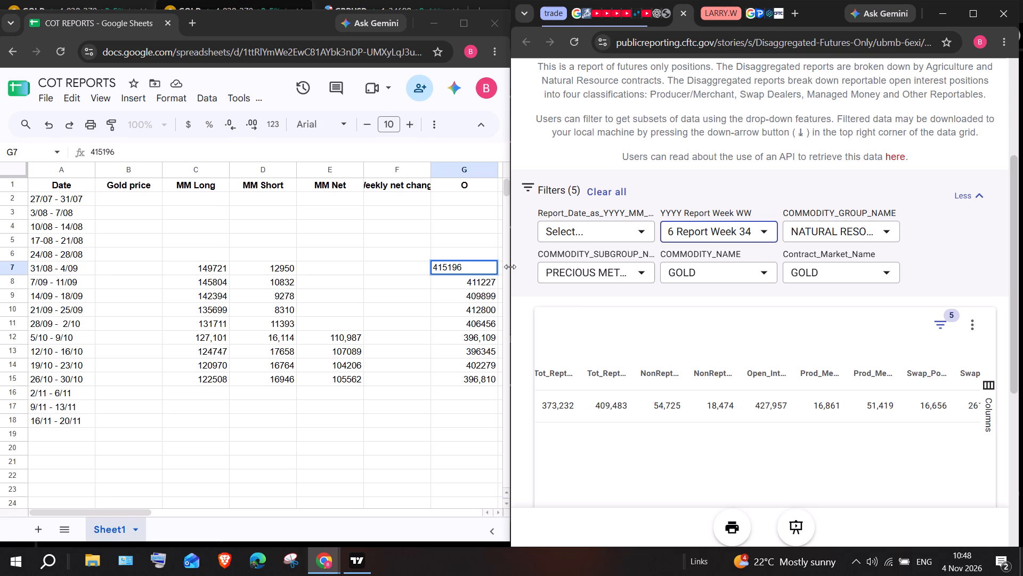
Enter the open interest 427957 in the O column on the 17-08 - 21/08 row.
key(Up)
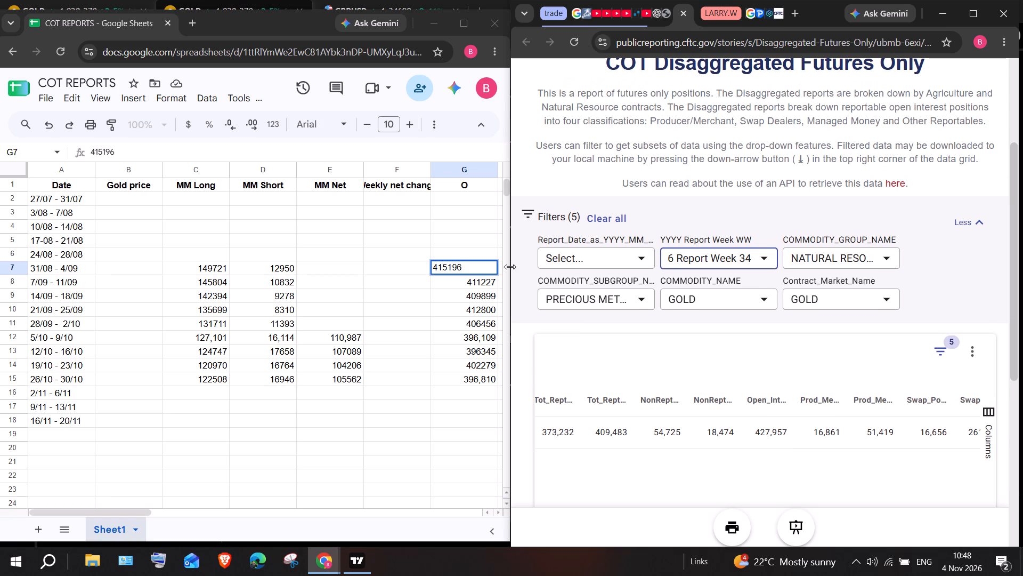
click(451, 246)
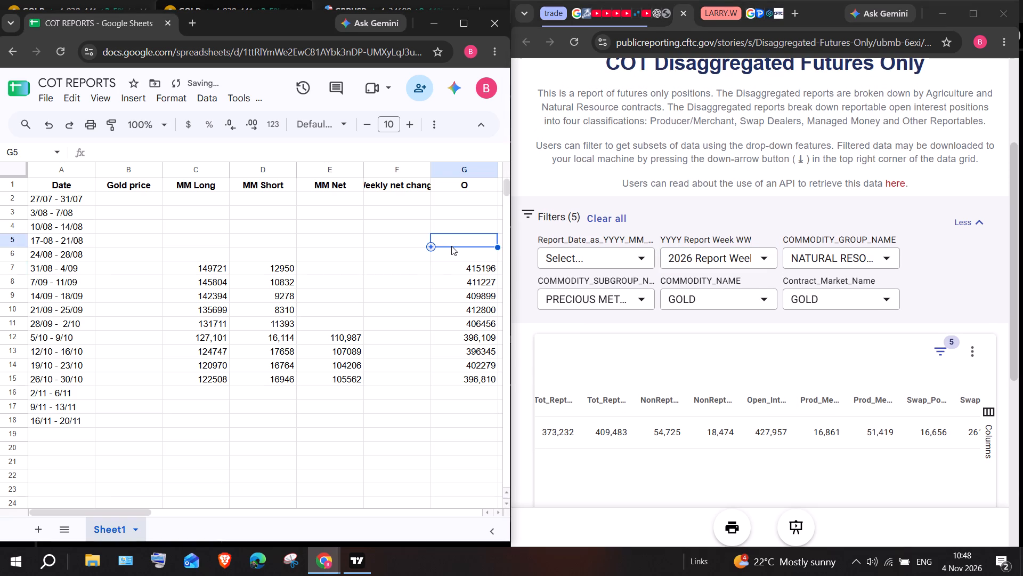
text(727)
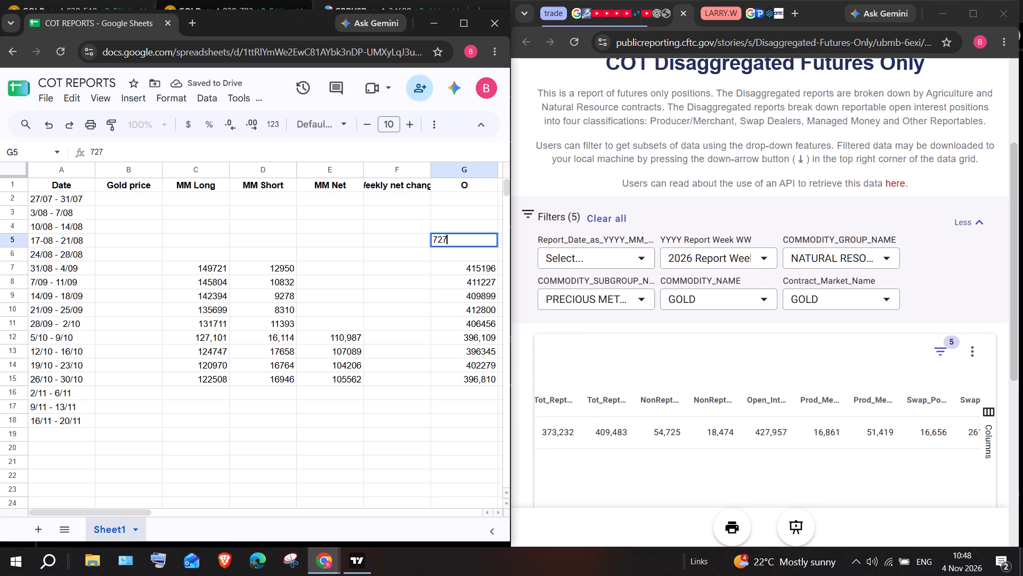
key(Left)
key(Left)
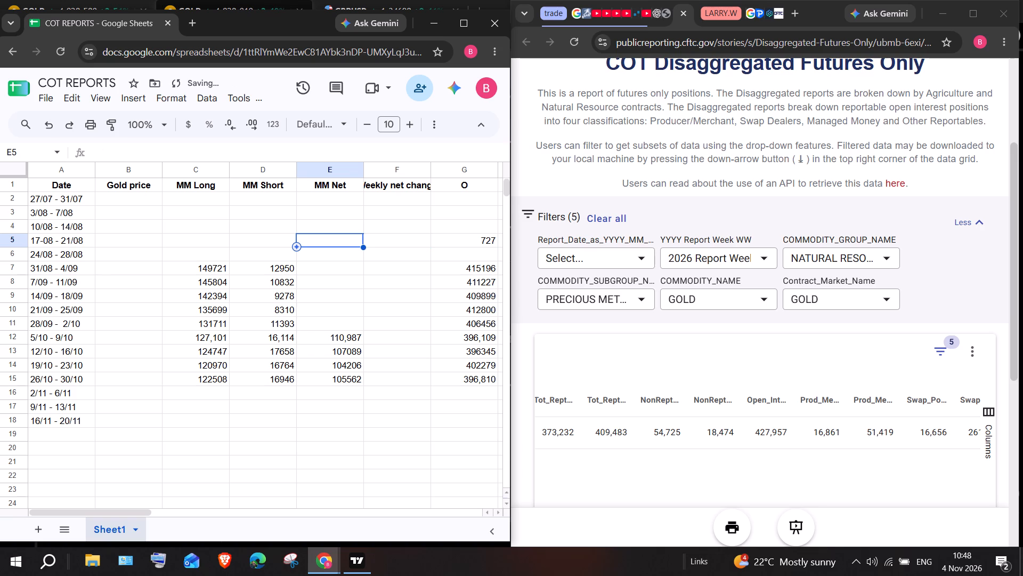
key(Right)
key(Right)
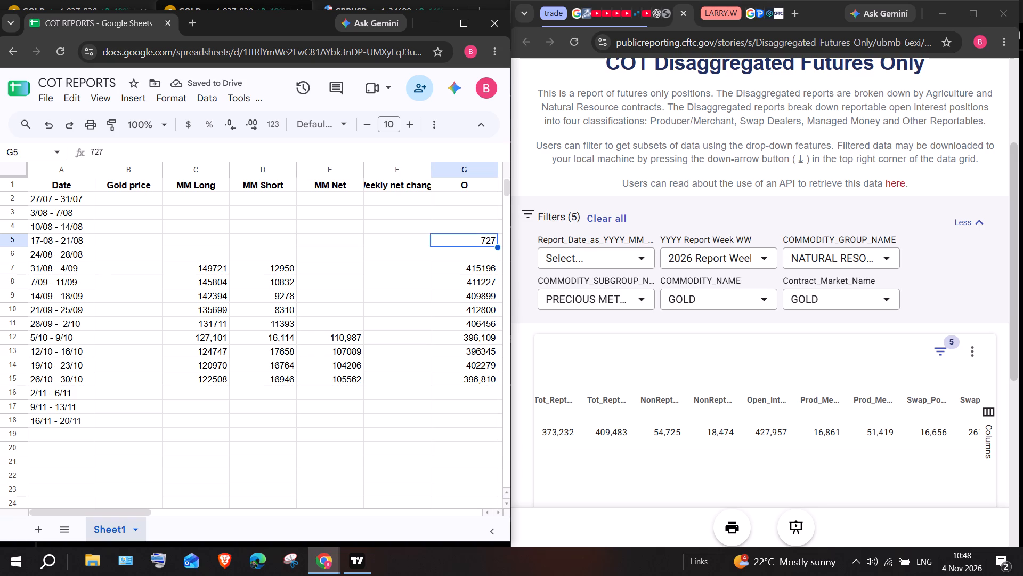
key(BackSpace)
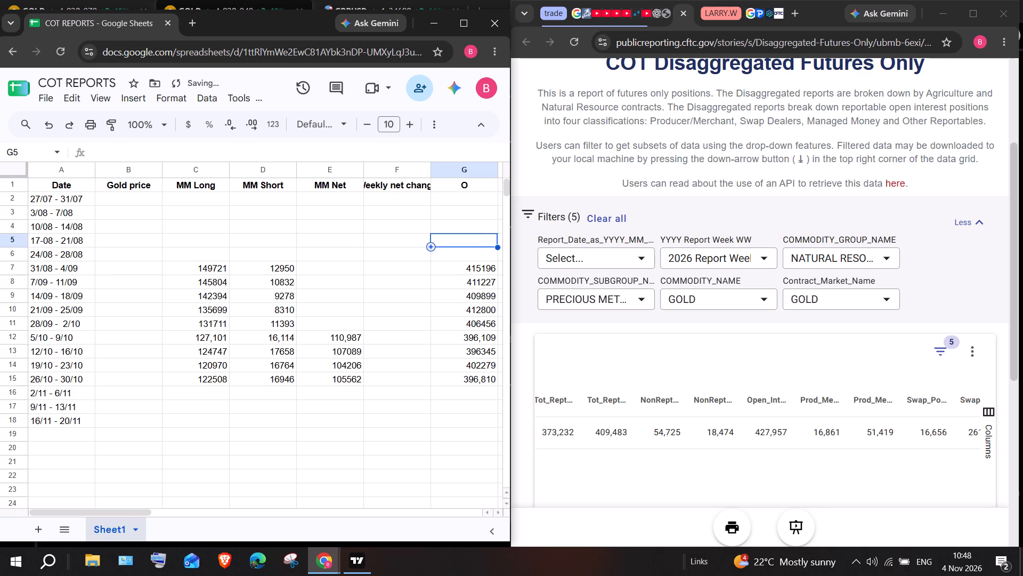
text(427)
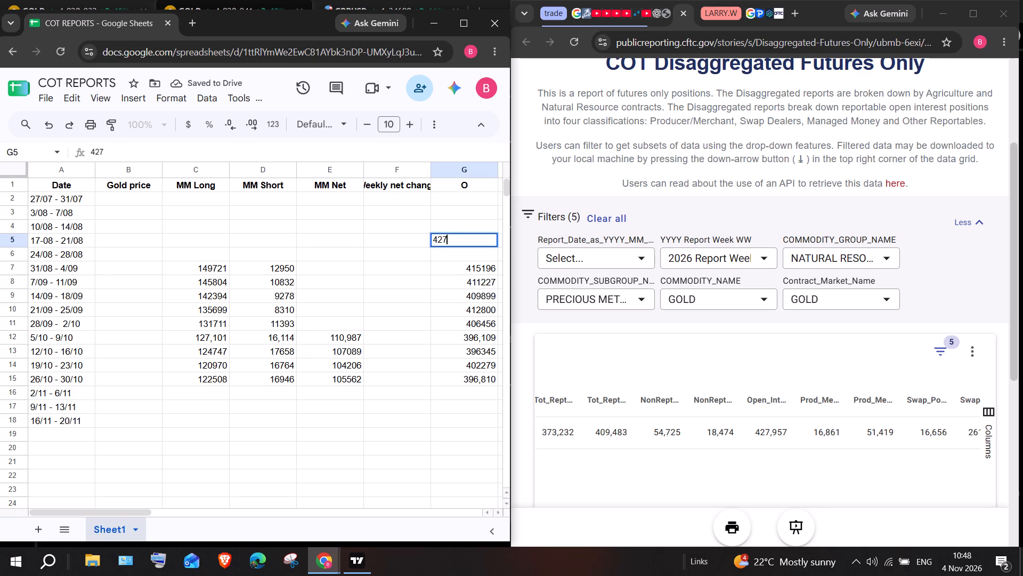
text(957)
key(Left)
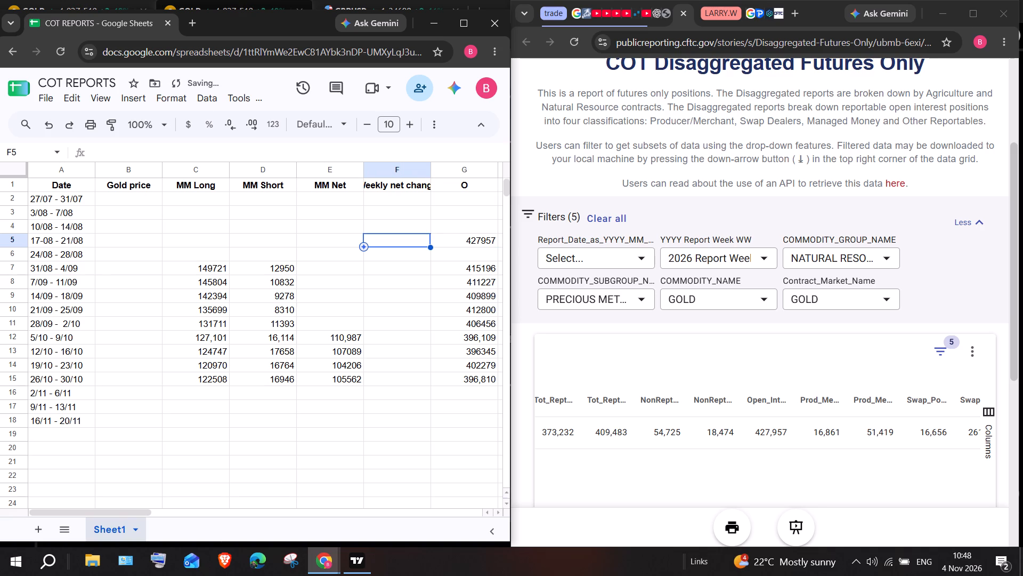
Move the open interest value 427957 down one row to the 24/08 - 28/08 week.
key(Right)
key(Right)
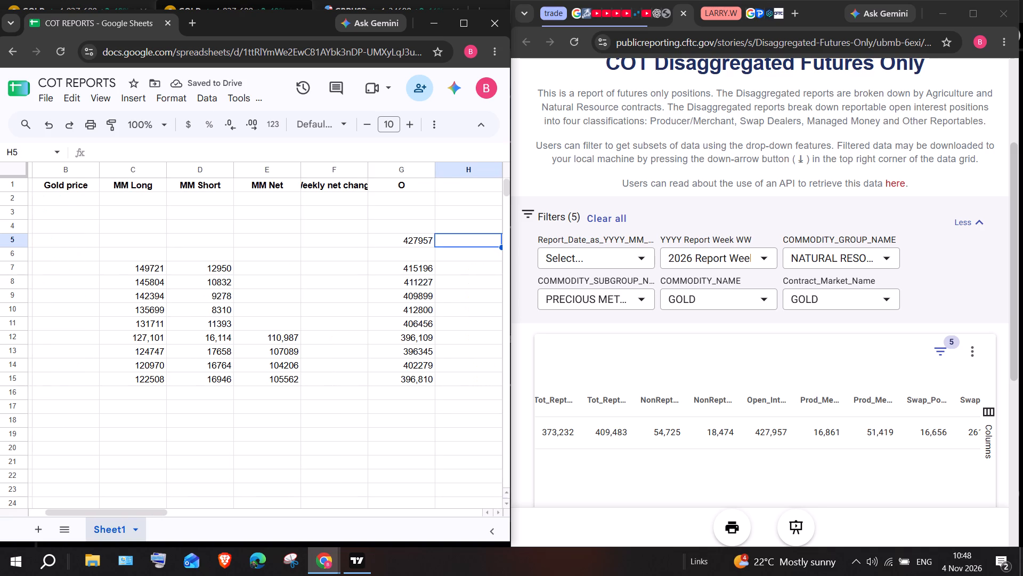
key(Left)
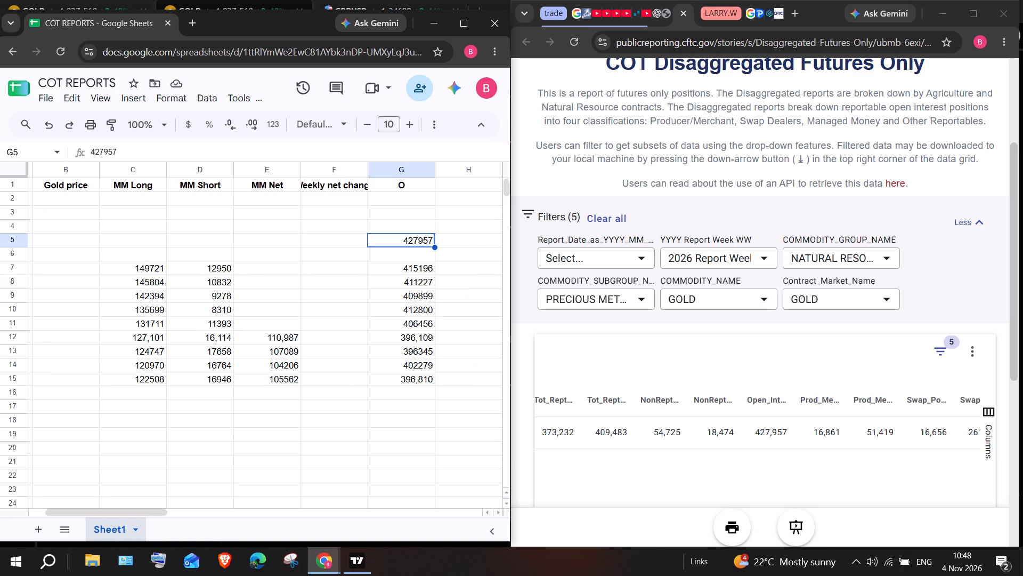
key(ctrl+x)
drag(417, 243, 417, 257)
click(417, 240)
drag(373, 233, 380, 256)
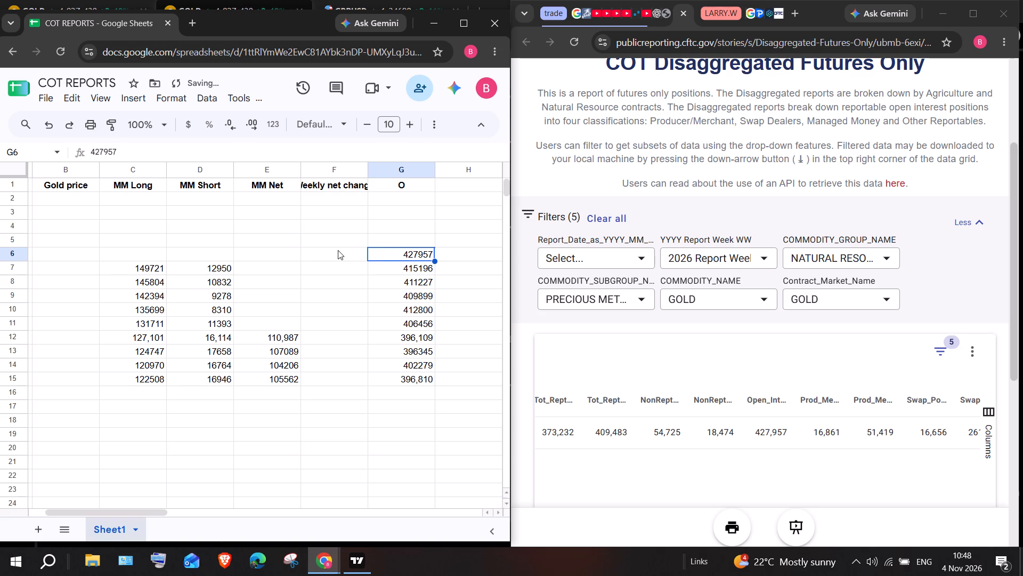
Enter 15072 as MM Short and 159819 as MM Long for the 24/08 - 28/08 week.
click(218, 252)
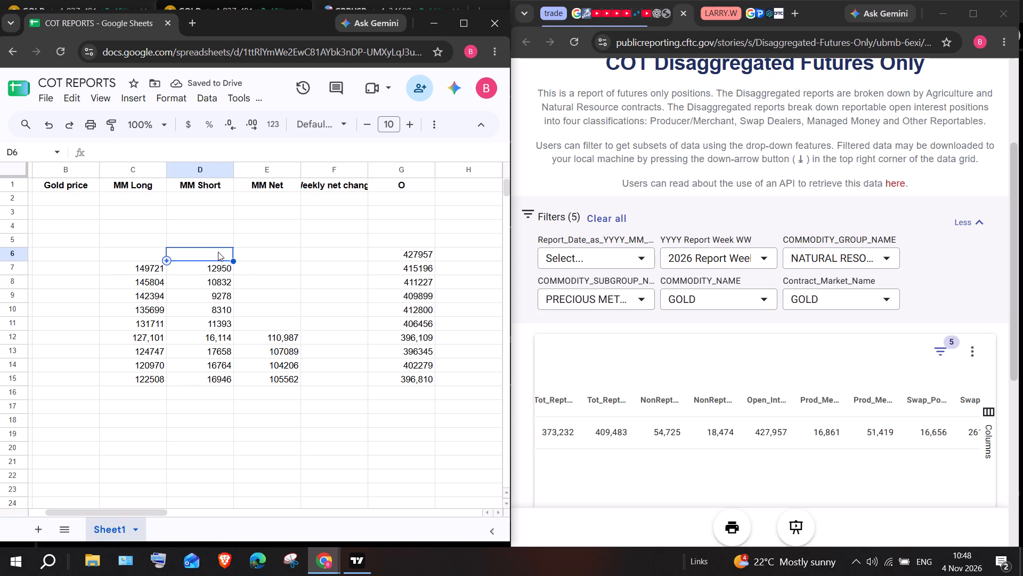
scroll(645, 420, right, 3)
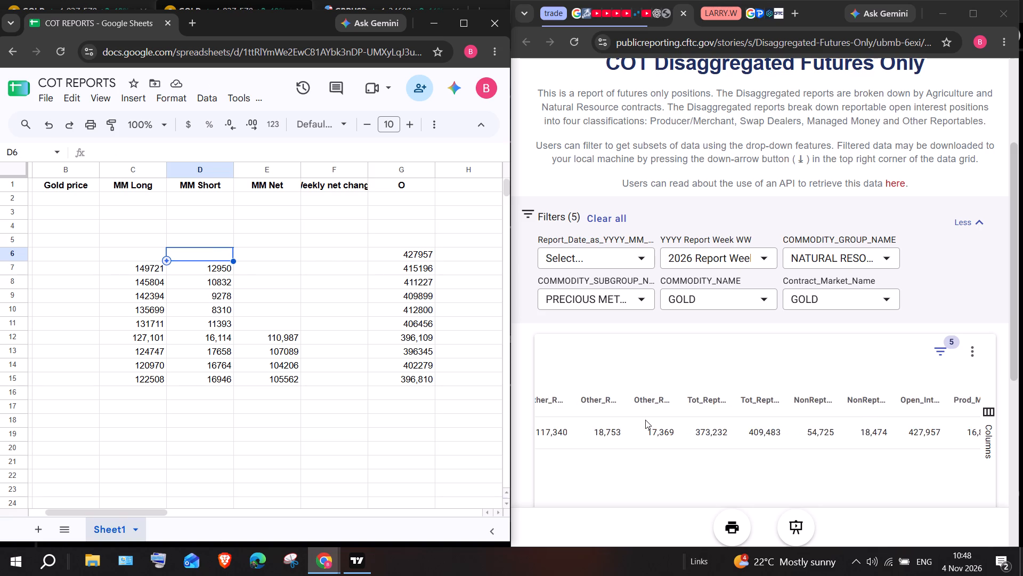
scroll(645, 420, right, 4)
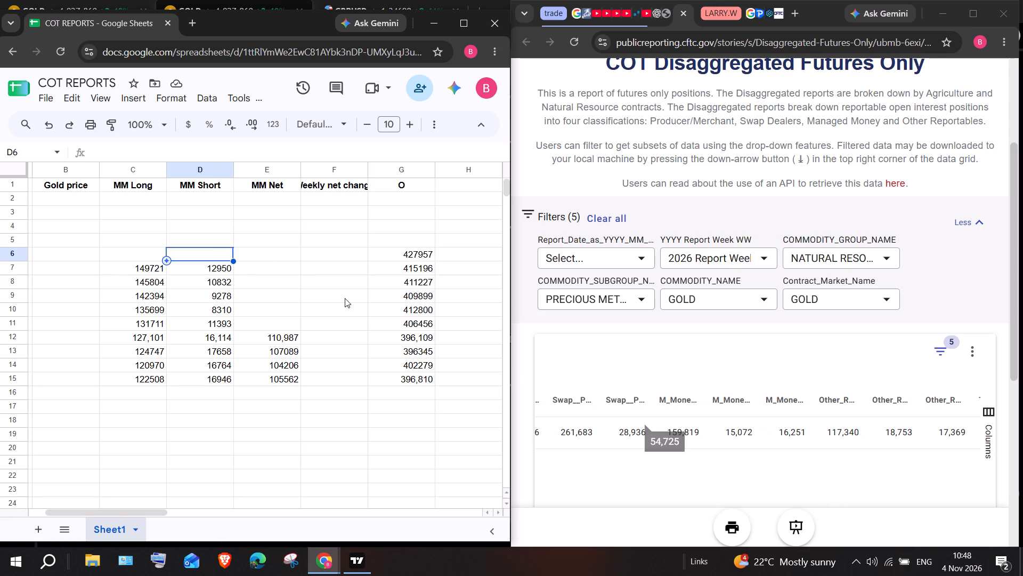
click(203, 257)
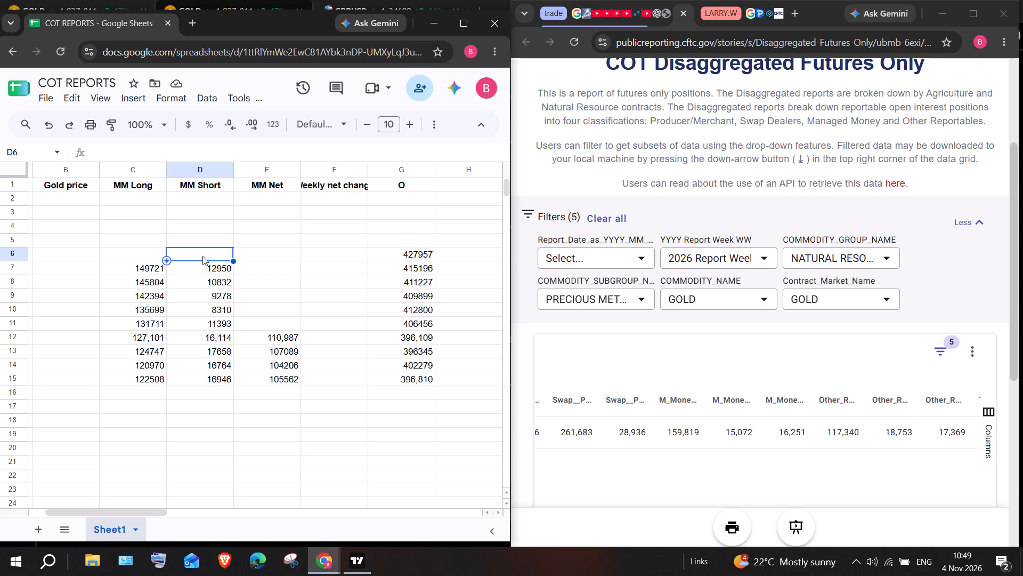
key(1)
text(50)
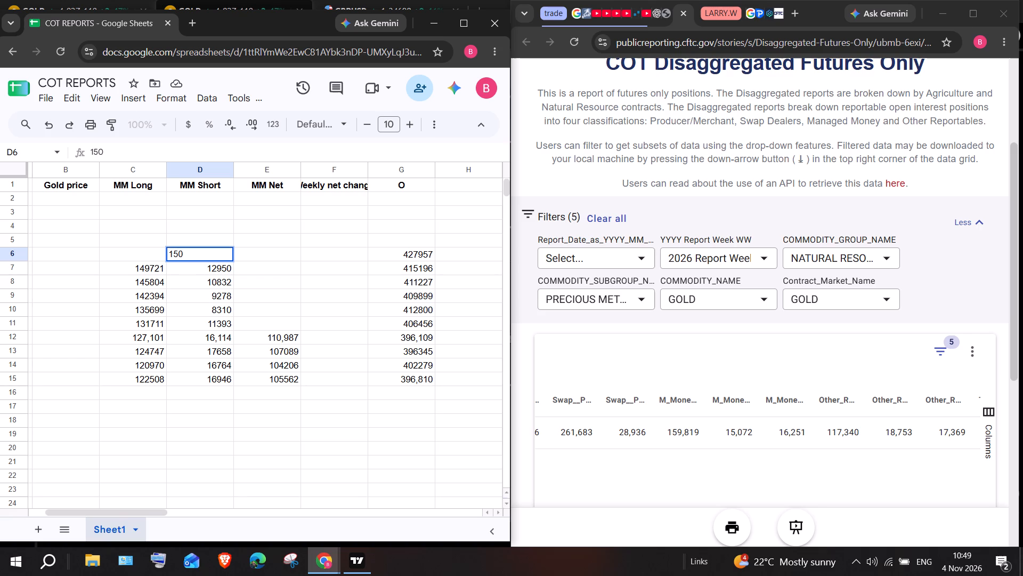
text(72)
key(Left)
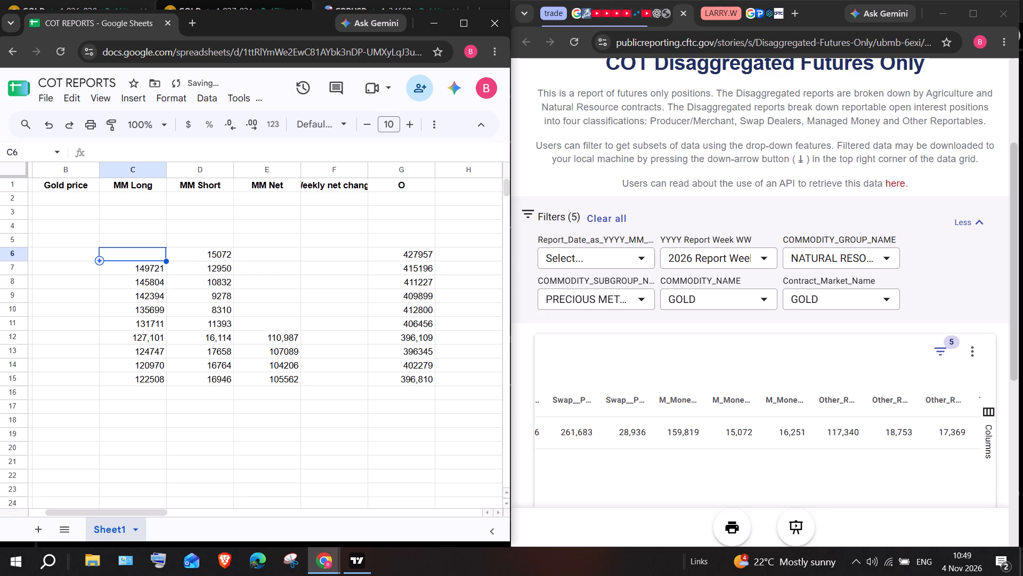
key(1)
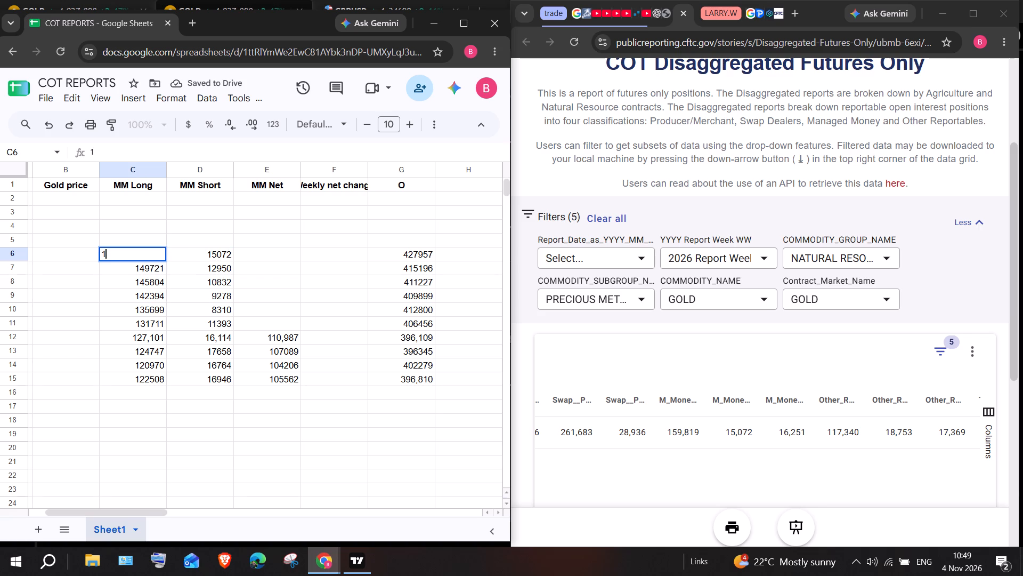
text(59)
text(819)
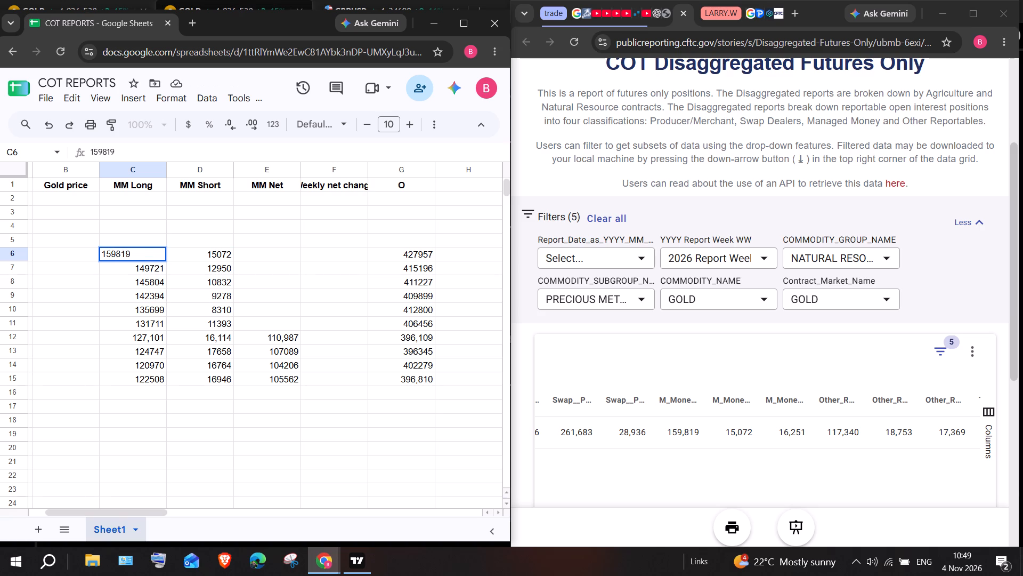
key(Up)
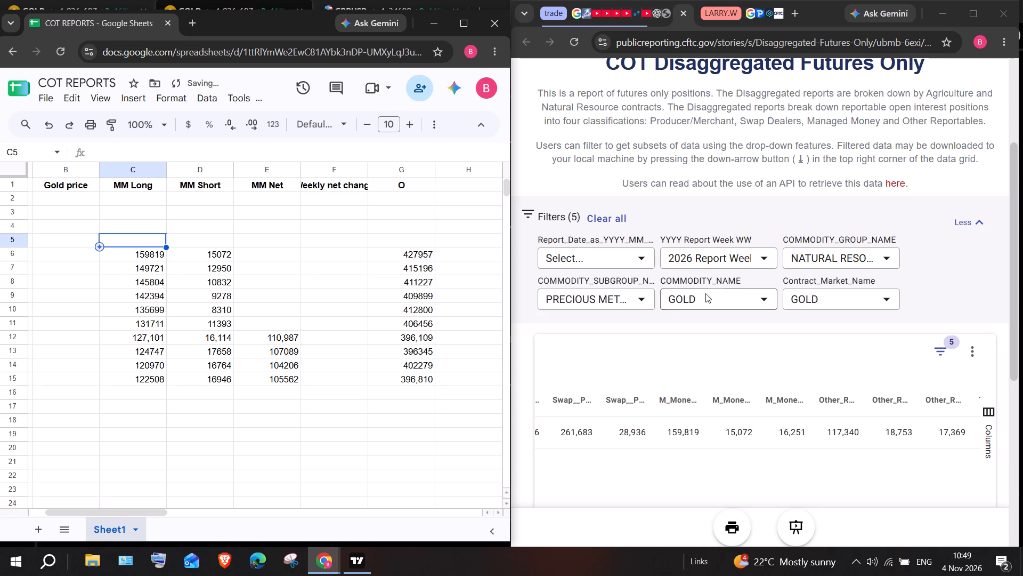
Switch the report week filter to only 2026 Report Week 33 and apply it.
click(728, 265)
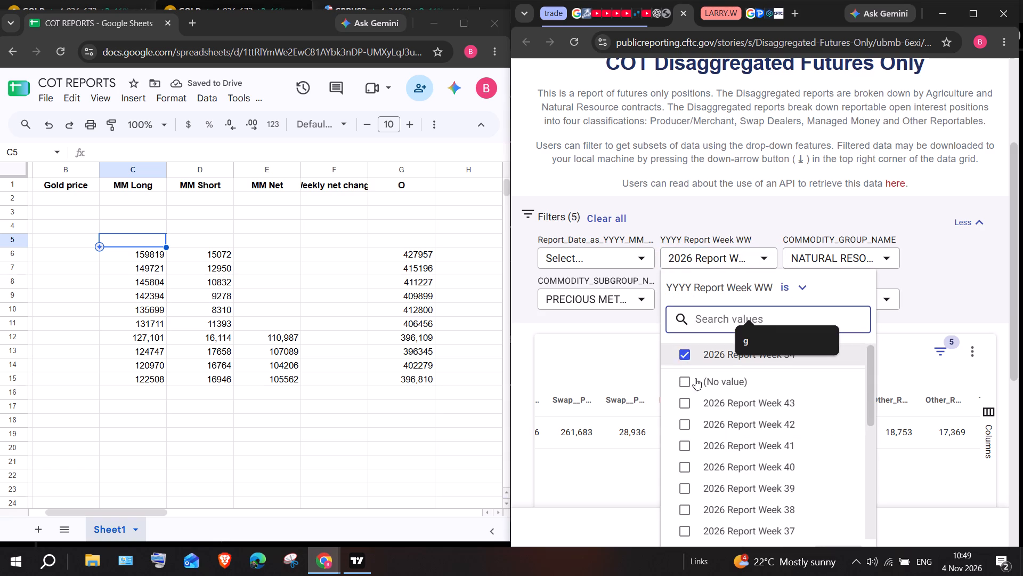
scroll(767, 460, down, 3)
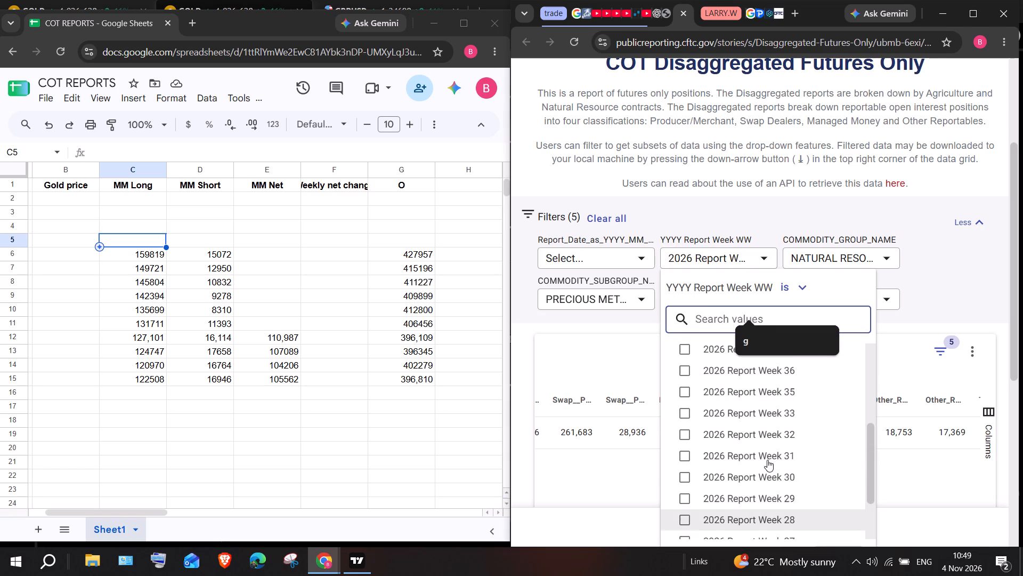
click(776, 418)
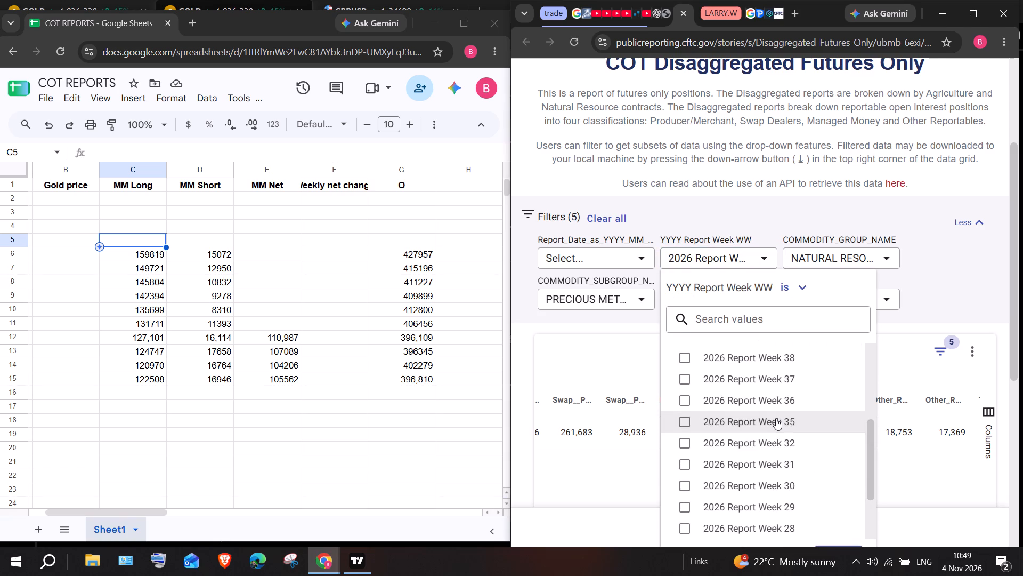
click(688, 421)
scroll(688, 421, down, 1)
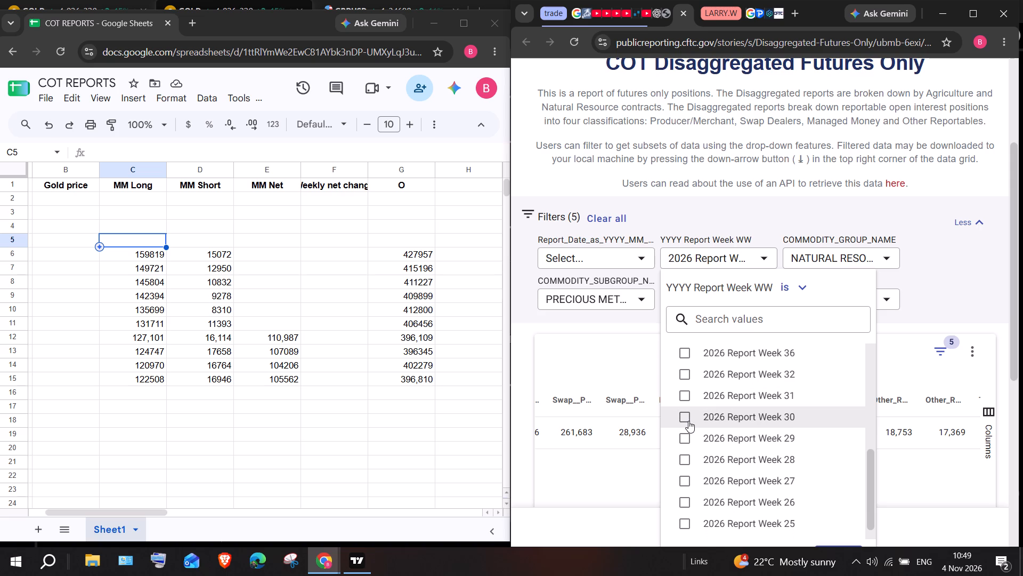
scroll(683, 399, up, 2)
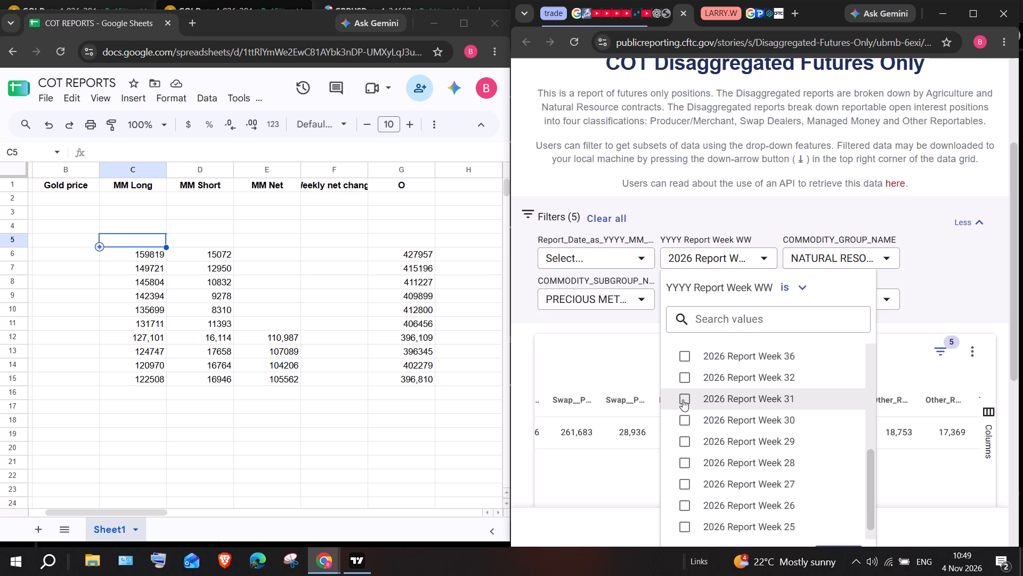
scroll(683, 399, up, 5)
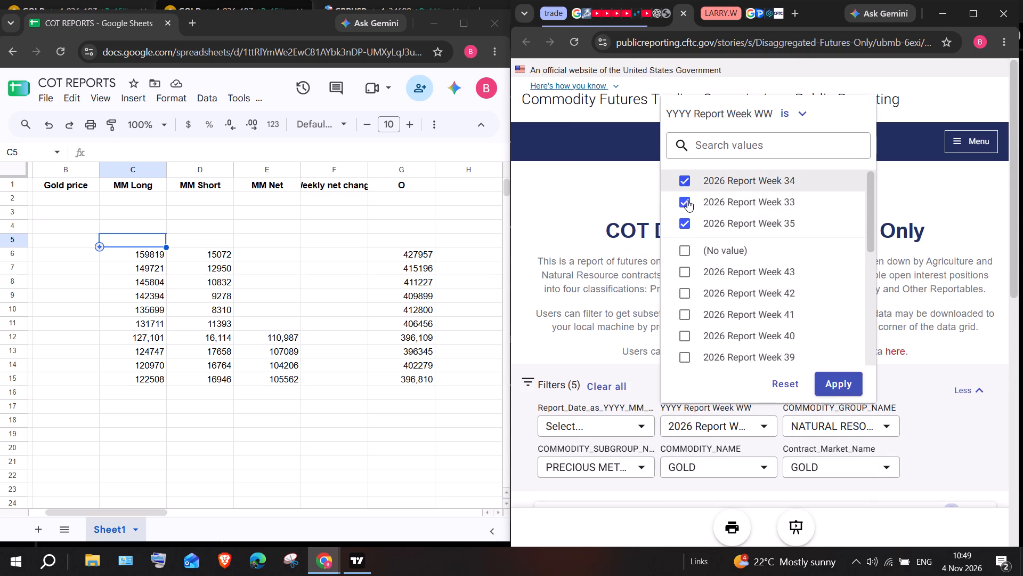
click(687, 180)
click(686, 196)
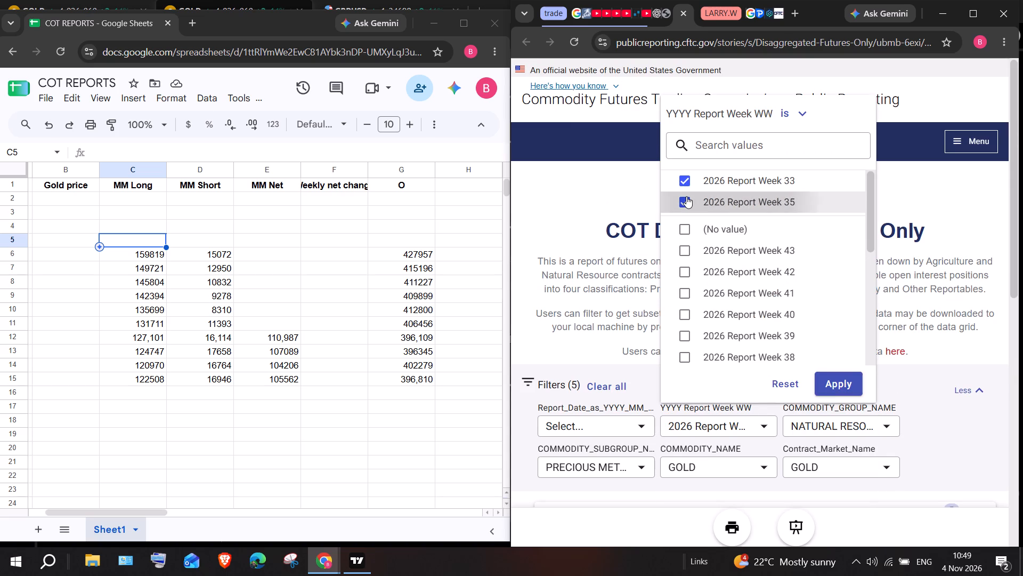
click(855, 375)
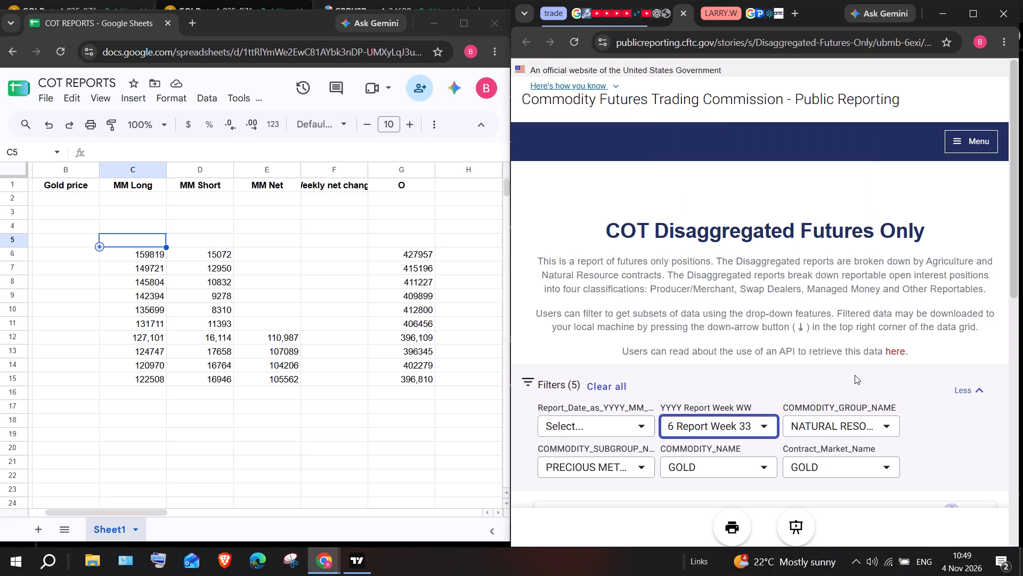
scroll(855, 375, down, 5)
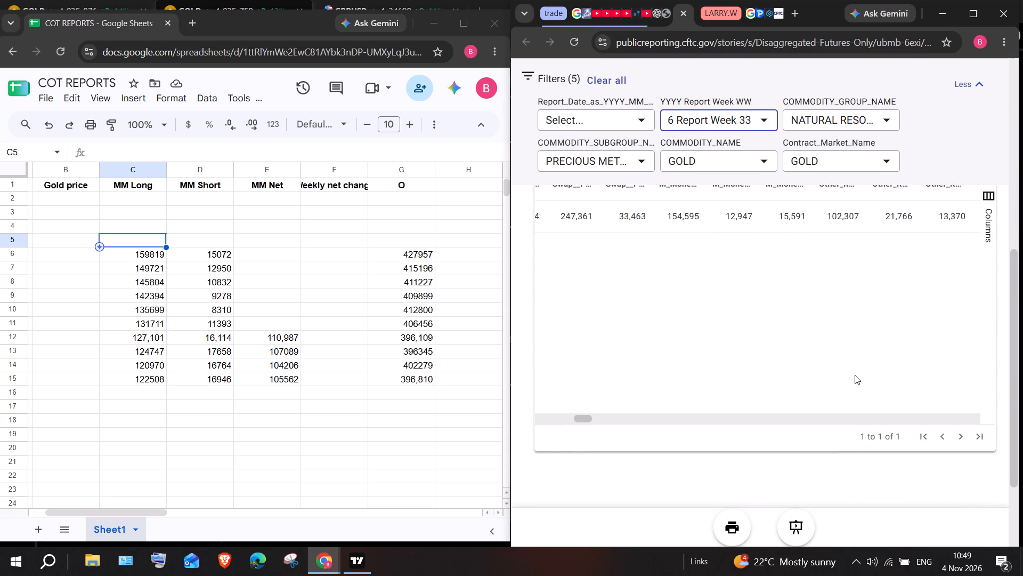
scroll(855, 375, up, 1)
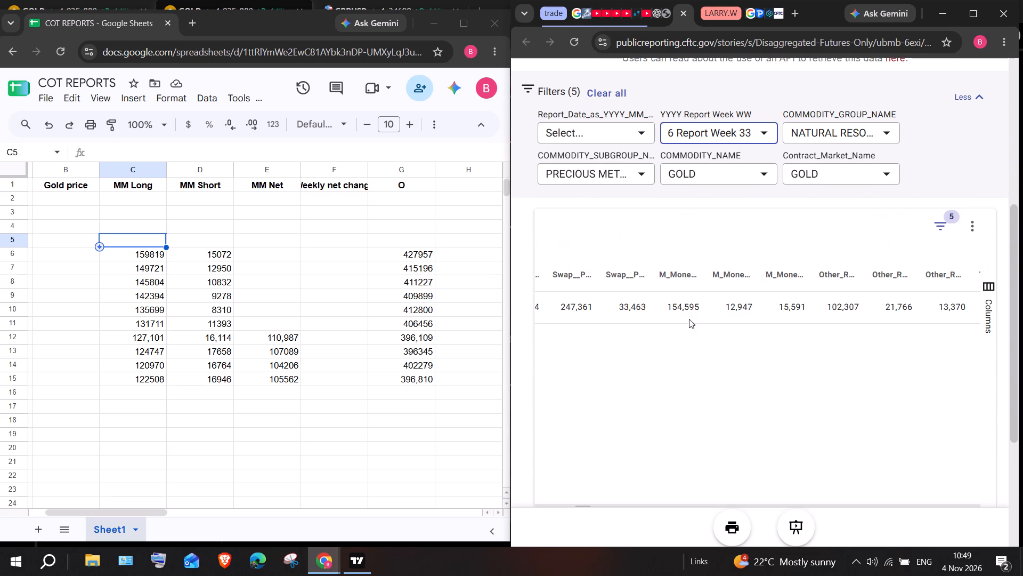
Enter 154595 as MM Long and 12947 as MM Short for the 17-08 - 21/08 week.
click(149, 246)
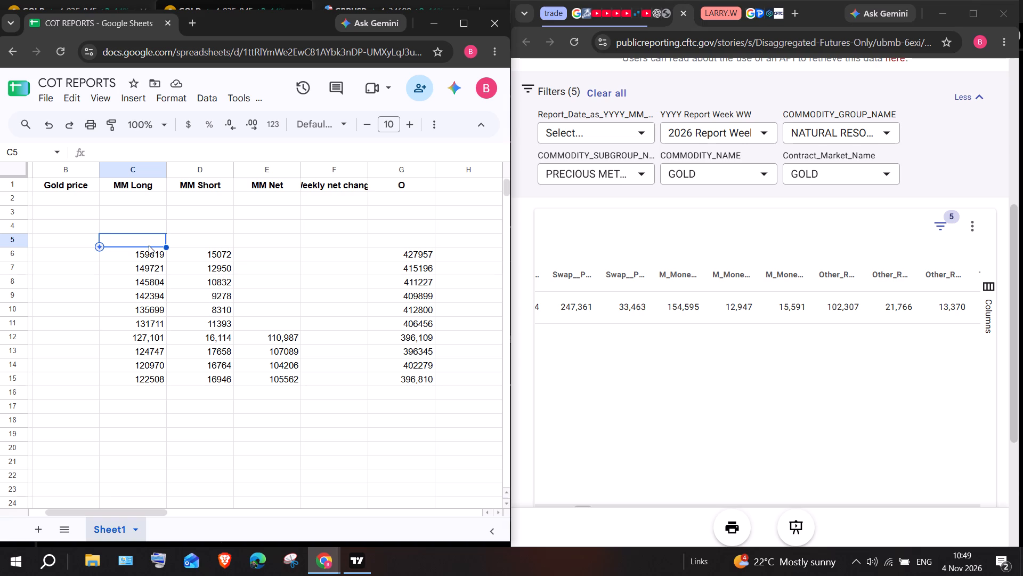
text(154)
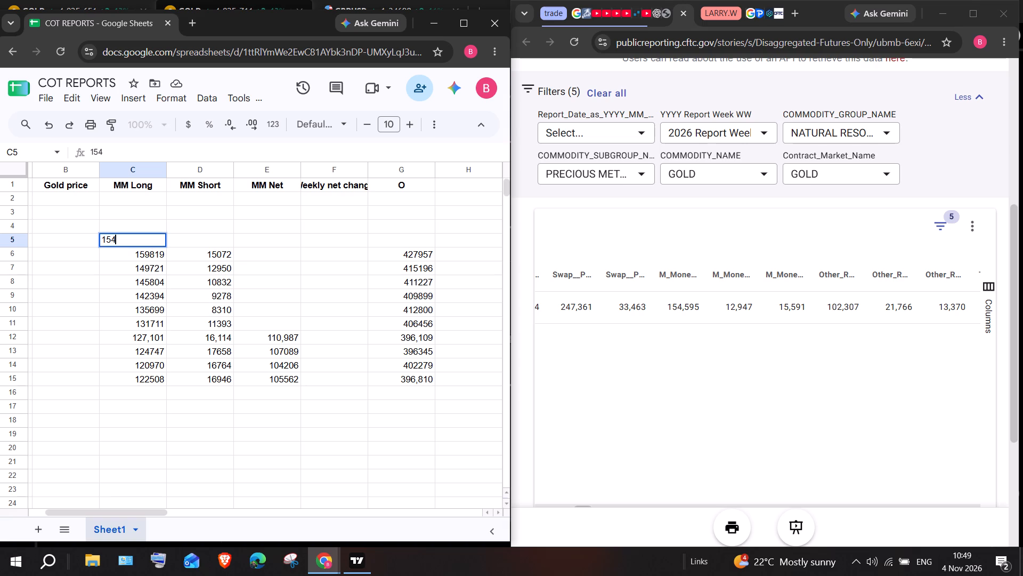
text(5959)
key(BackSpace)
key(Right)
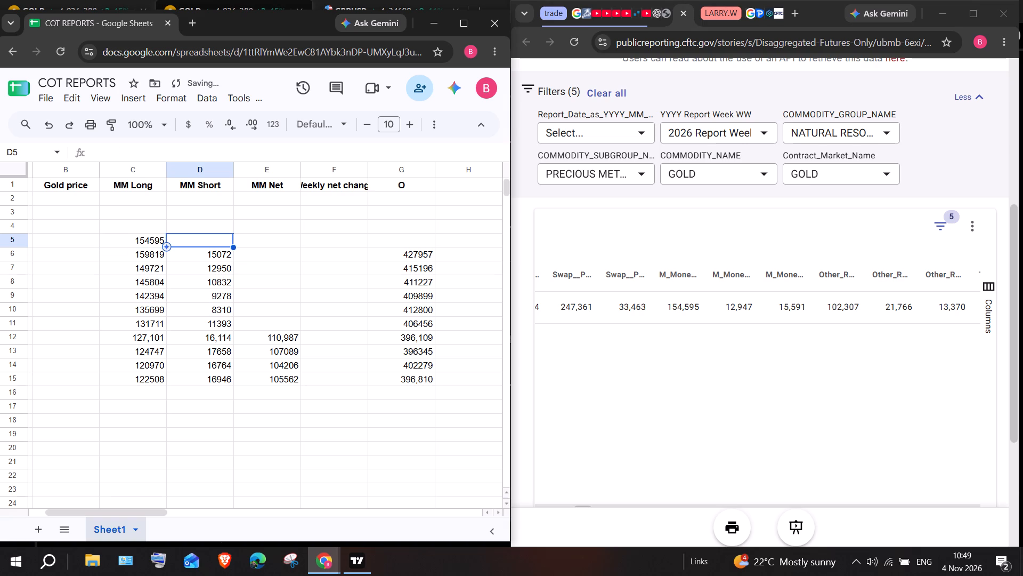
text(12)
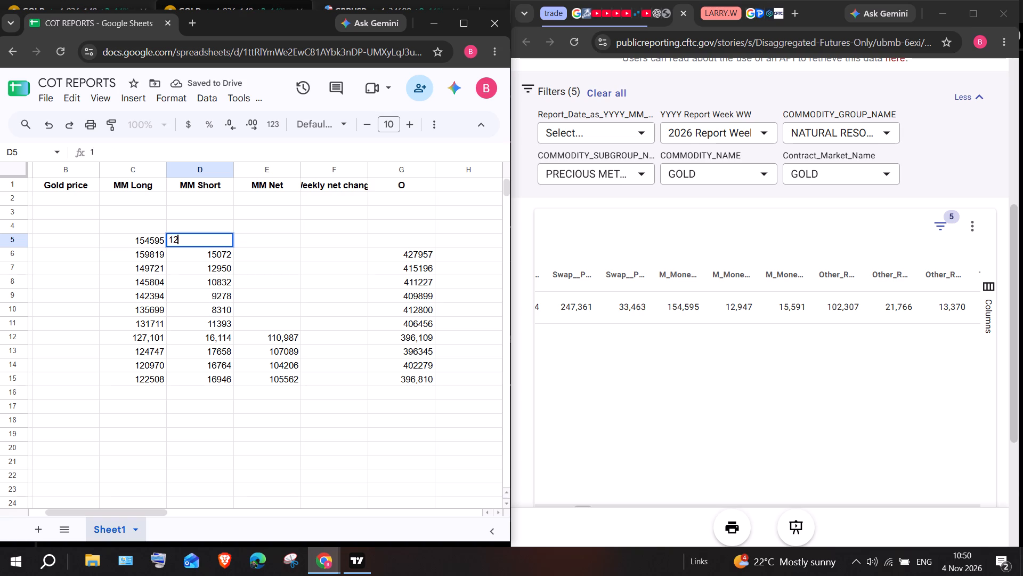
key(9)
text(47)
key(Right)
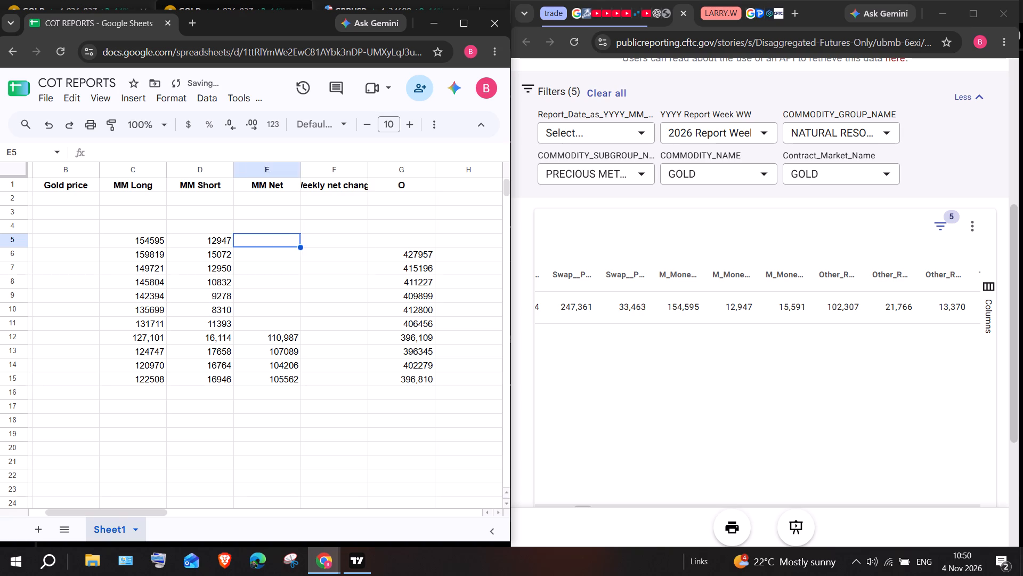
Enter the open interest 406260 in the O column on the 17-08 - 21/08 row.
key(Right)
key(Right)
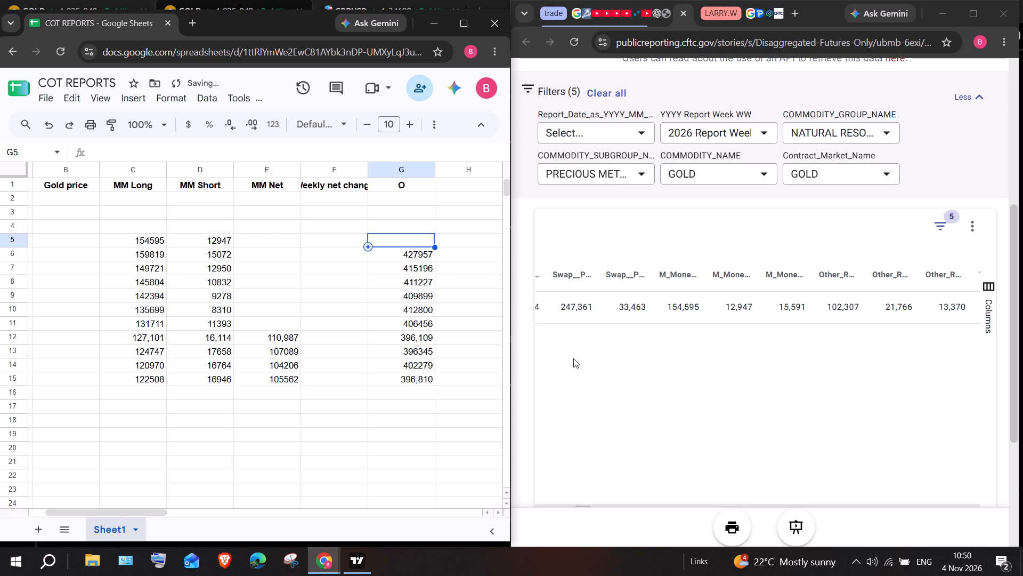
scroll(672, 370, left, 5)
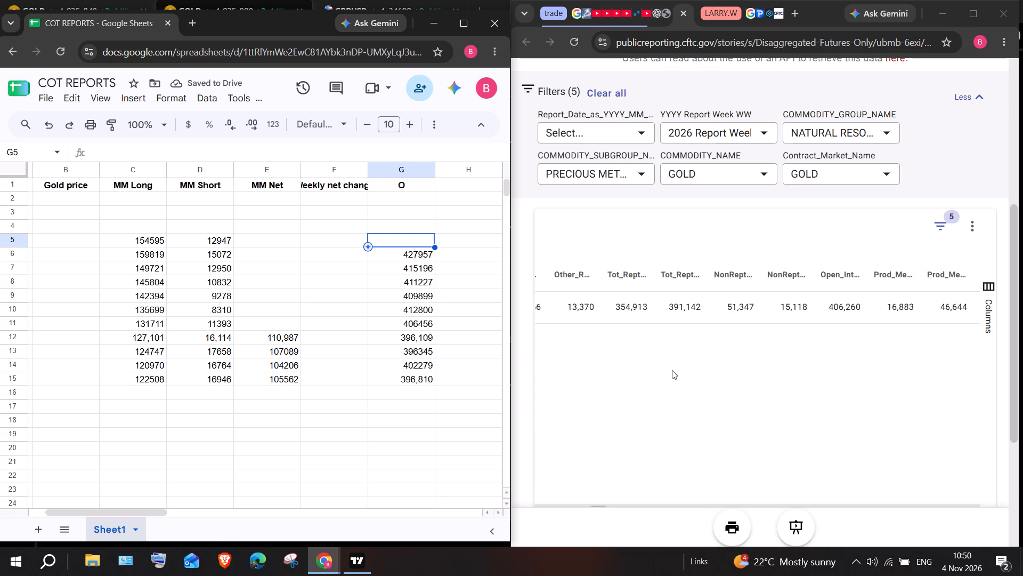
click(405, 241)
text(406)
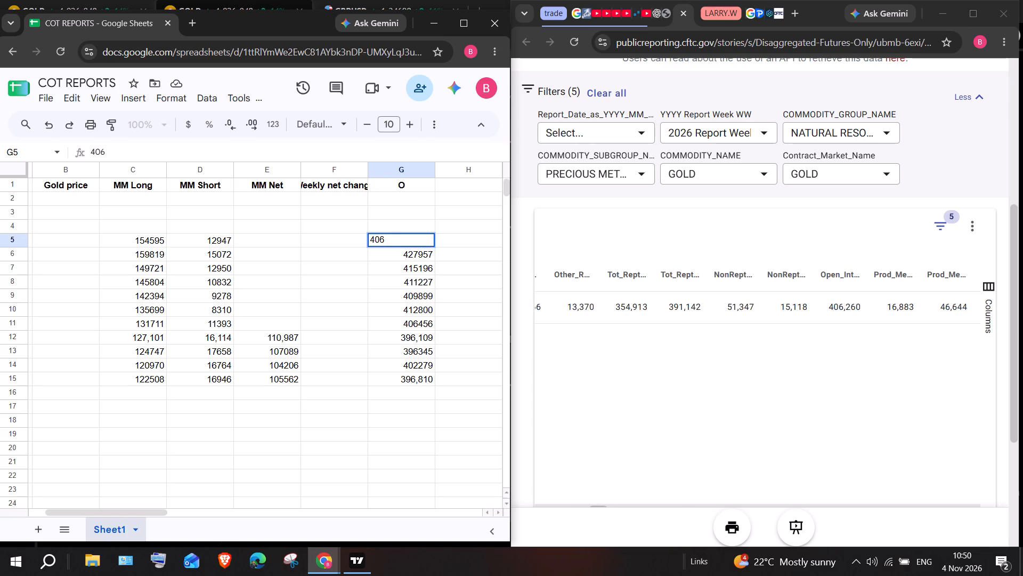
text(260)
Switch the report week filter from week 33 to only 2026 Report Week 32 and apply it.
scroll(813, 332, right, 2)
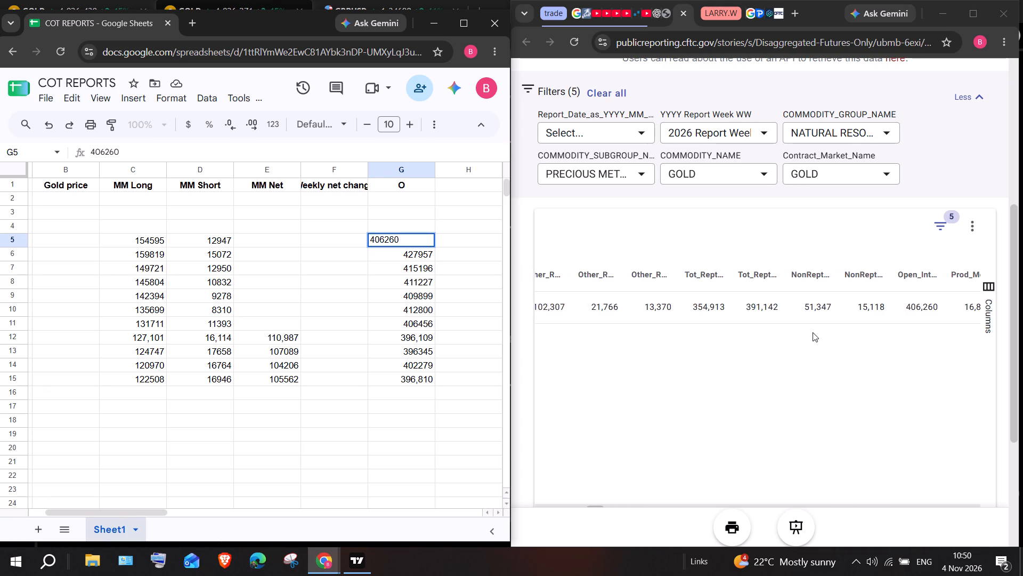
scroll(813, 332, right, 2)
click(744, 137)
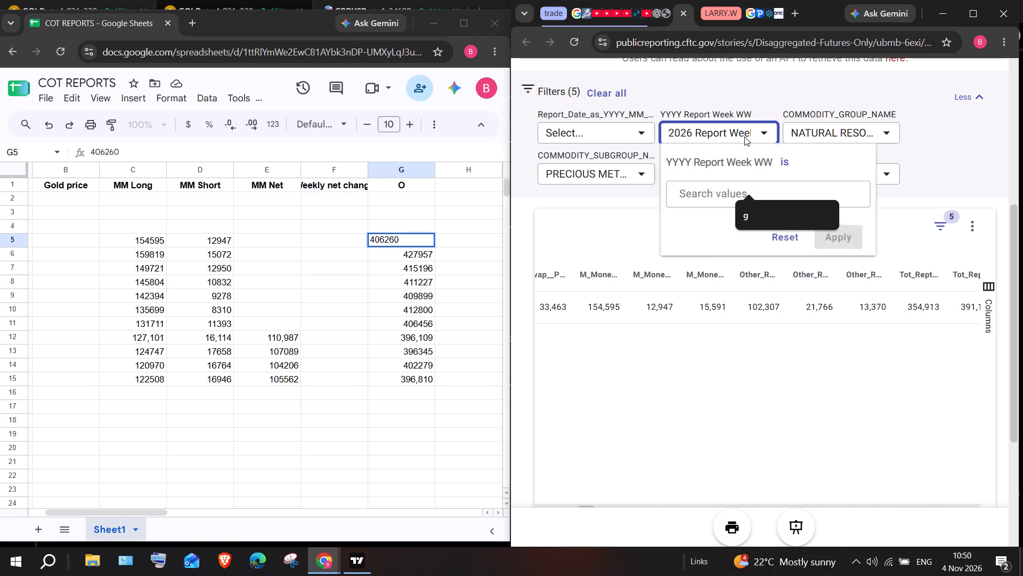
scroll(809, 316, down, 2)
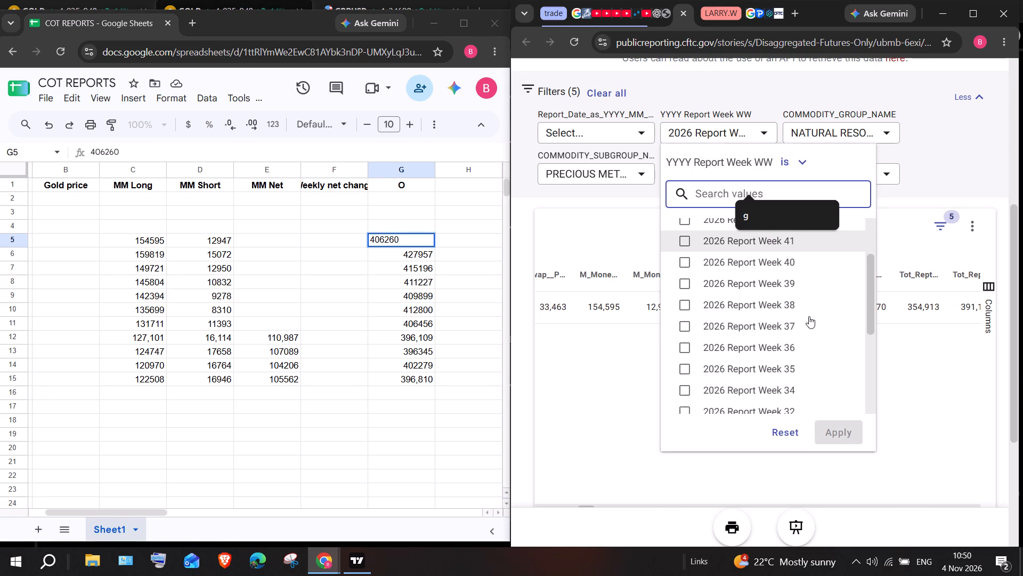
scroll(809, 316, down, 2)
click(782, 334)
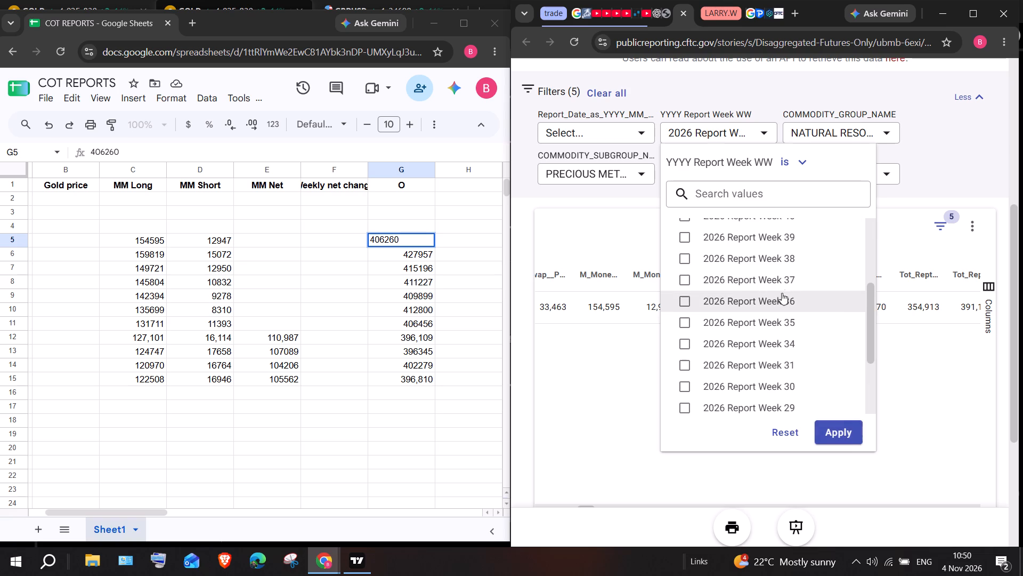
scroll(779, 285, up, 4)
click(749, 233)
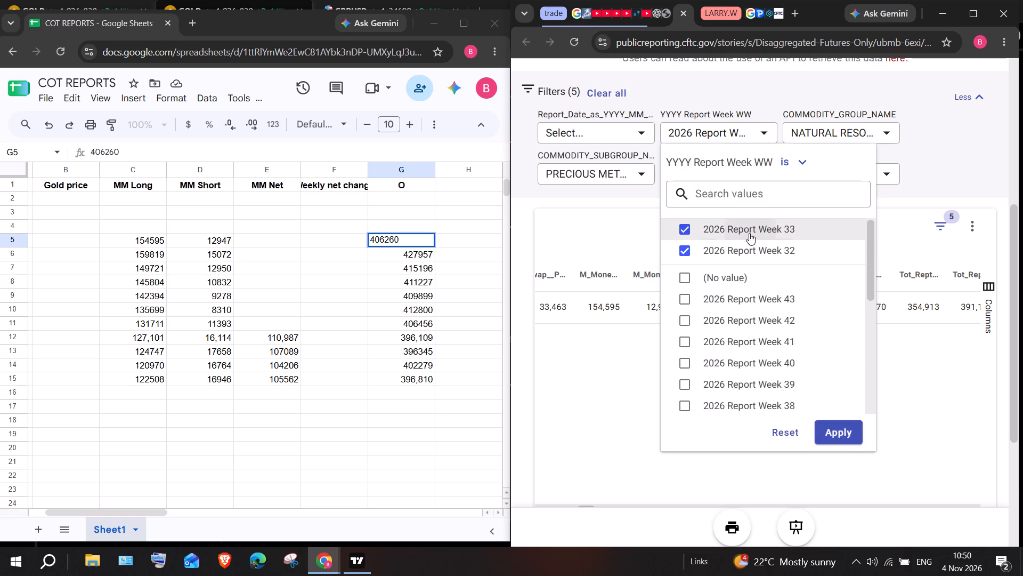
click(844, 427)
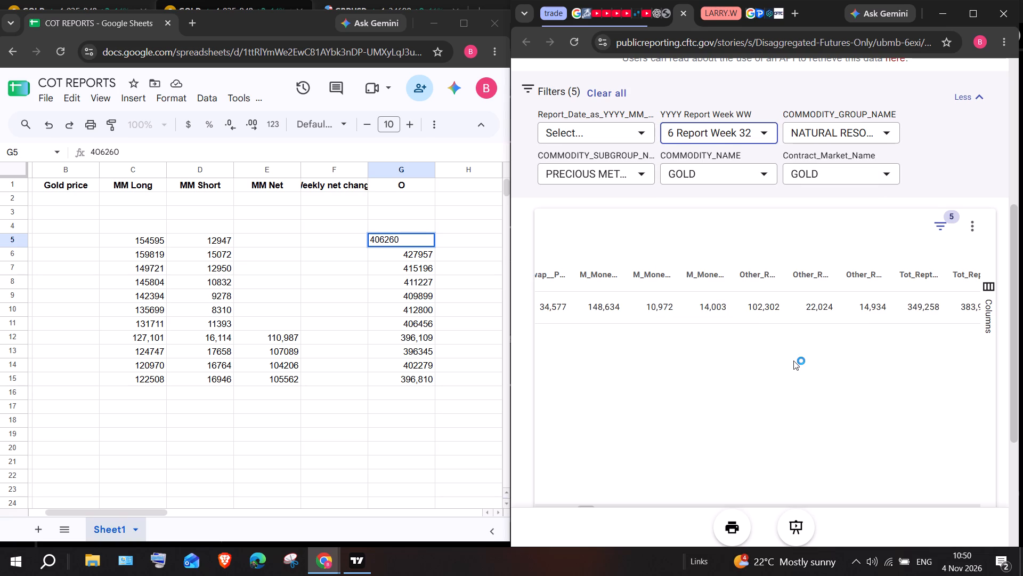
Enter 148634 as MM Long and 10972 as MM Short for the 10/08 - 14/08 week.
scroll(793, 361, right, 1)
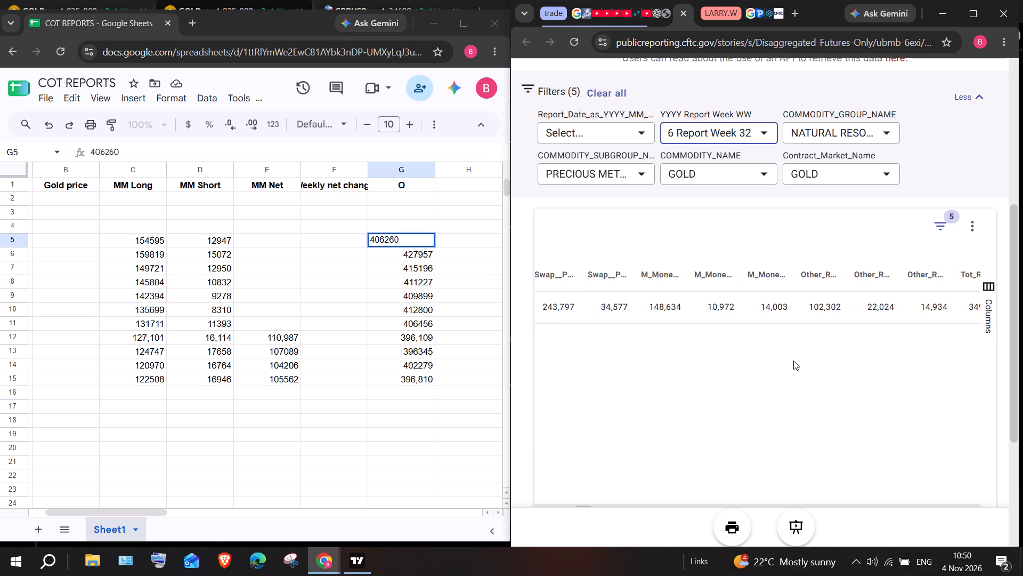
click(149, 223)
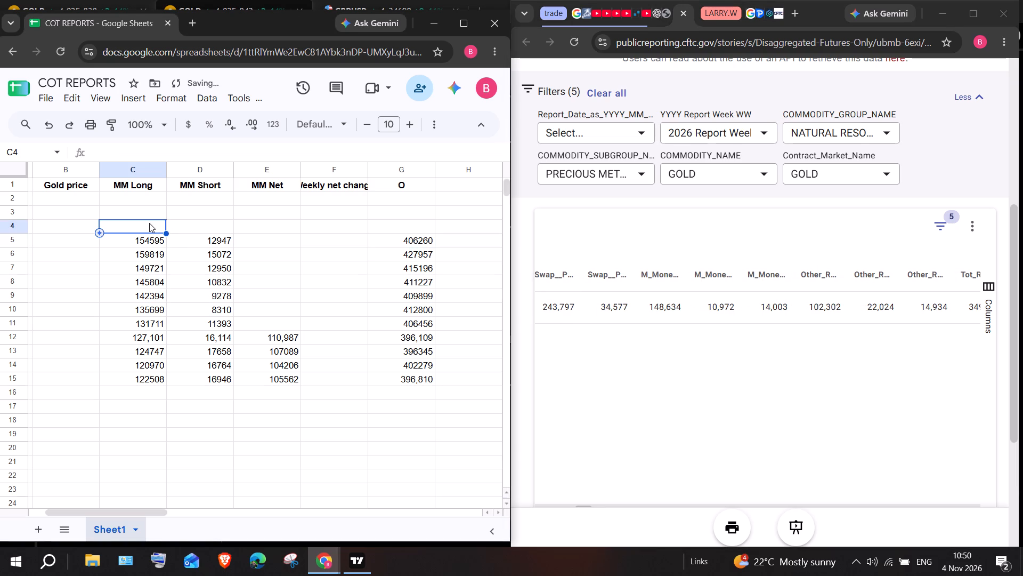
key(1)
text(48)
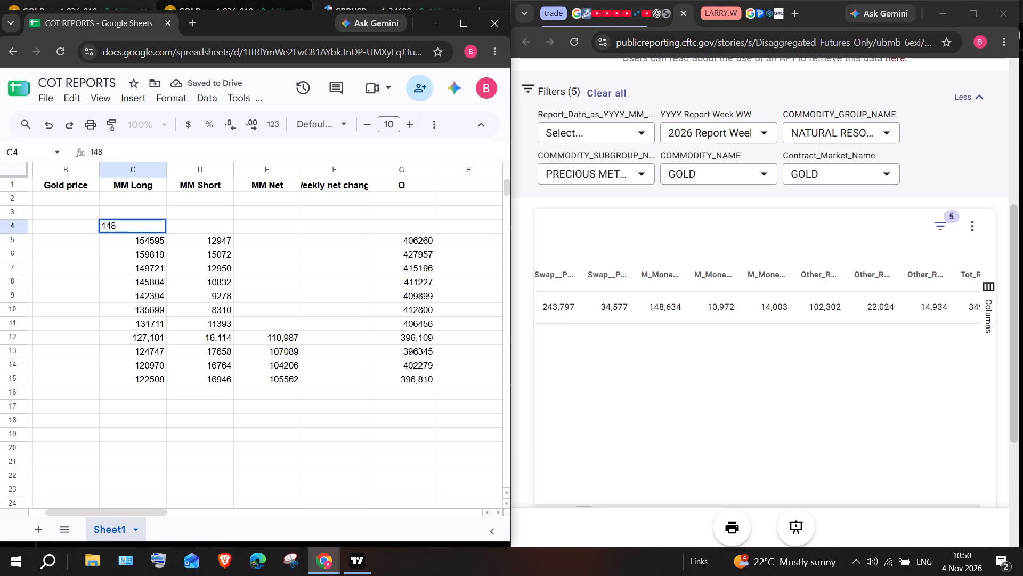
text(634)
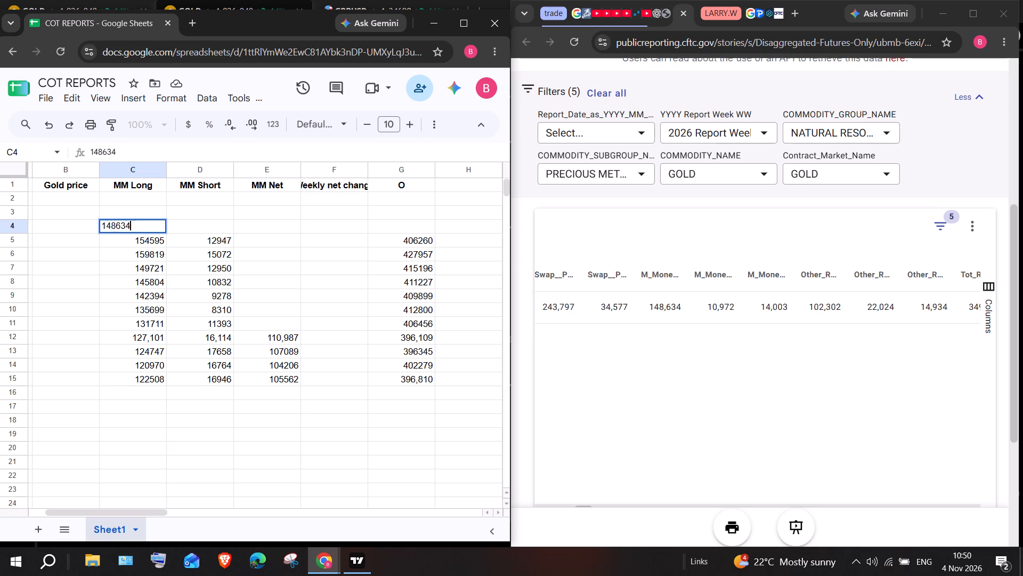
key(Right)
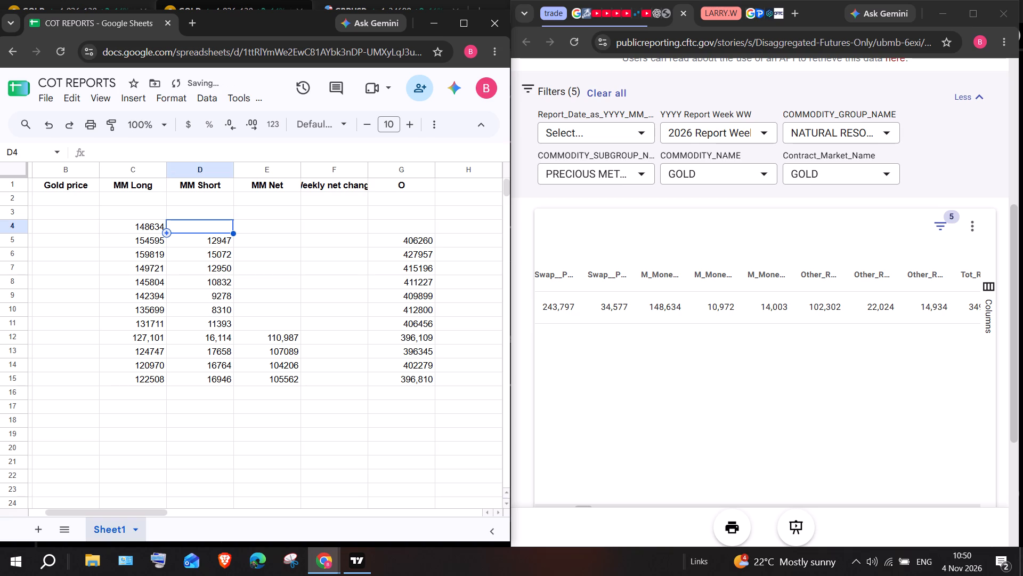
text(109)
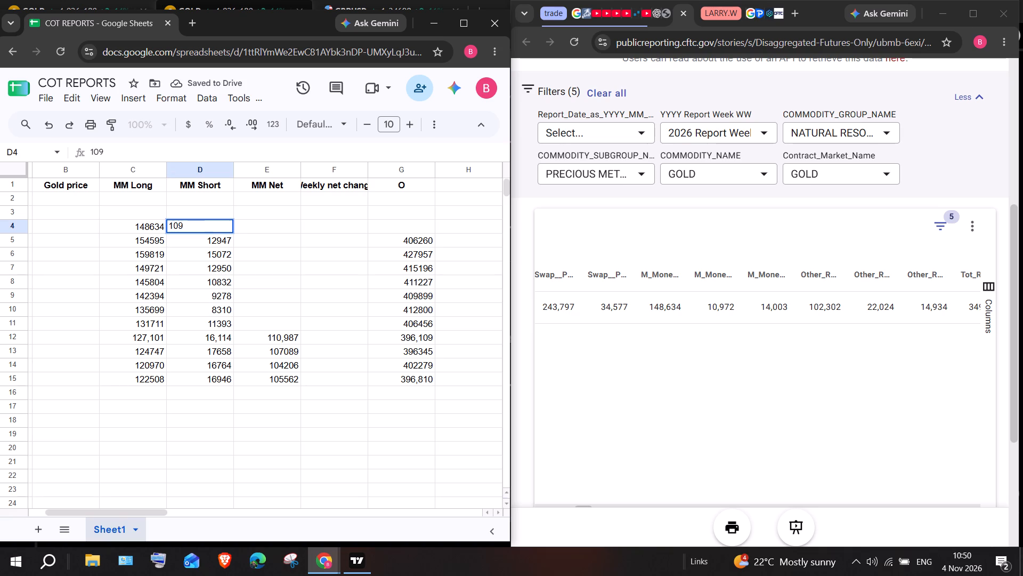
text(72)
key(Right)
Enter the open interest 400309 in the O column on the 10/08 - 14/08 row.
key(Right)
key(Right)
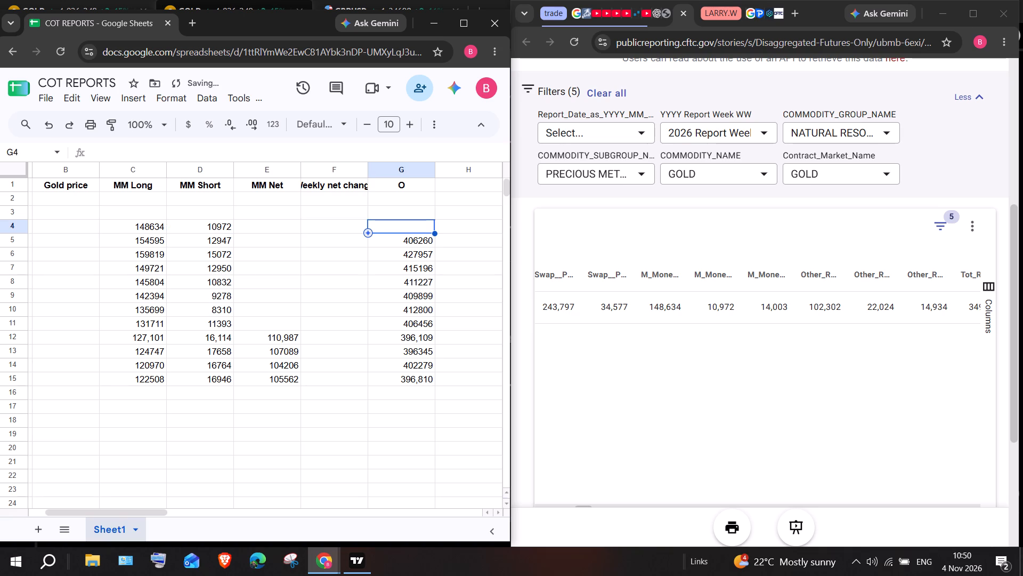
scroll(703, 384, left, 4)
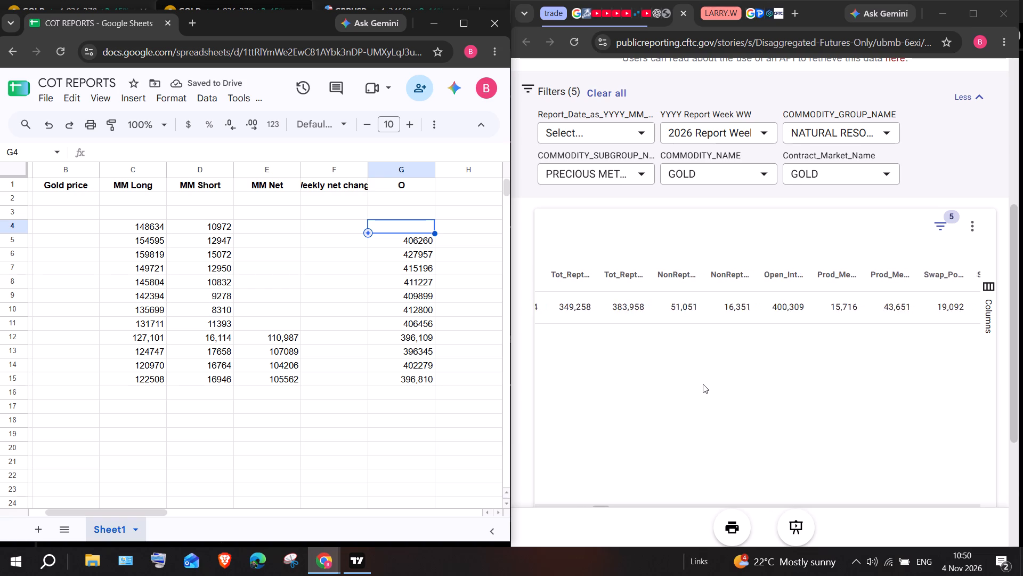
scroll(703, 384, left, 1)
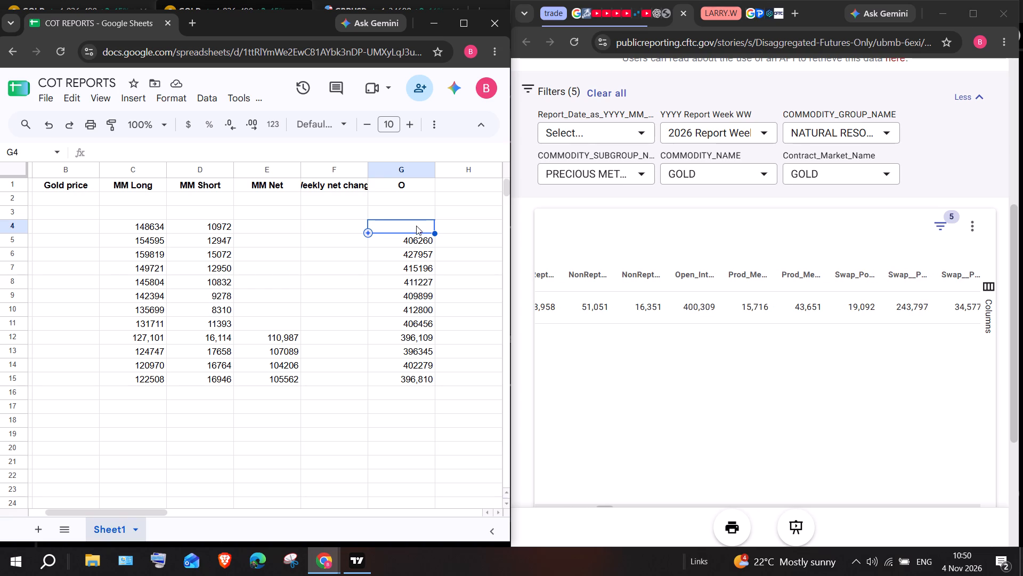
click(412, 224)
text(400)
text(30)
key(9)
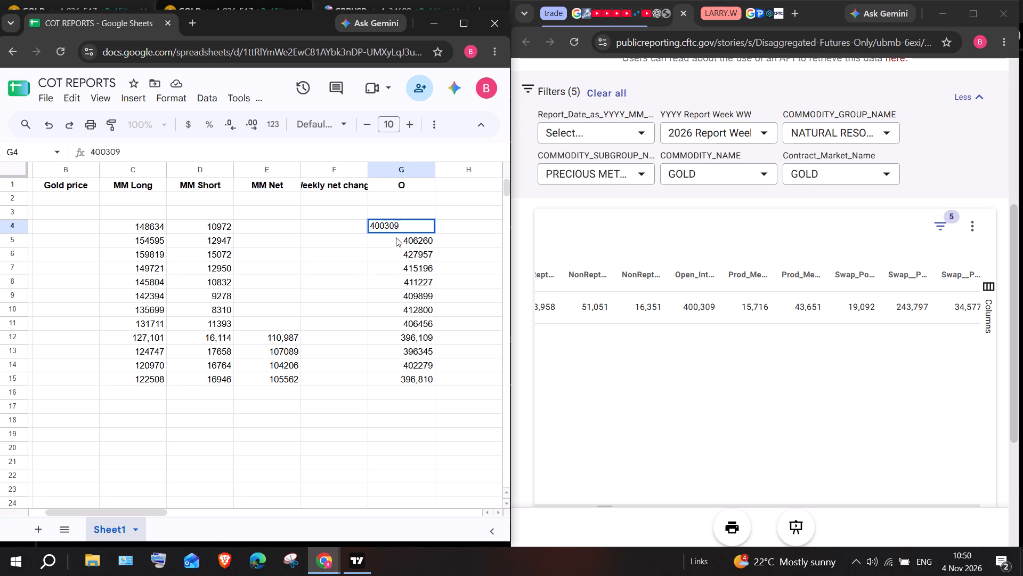
scroll(287, 327, right, 2)
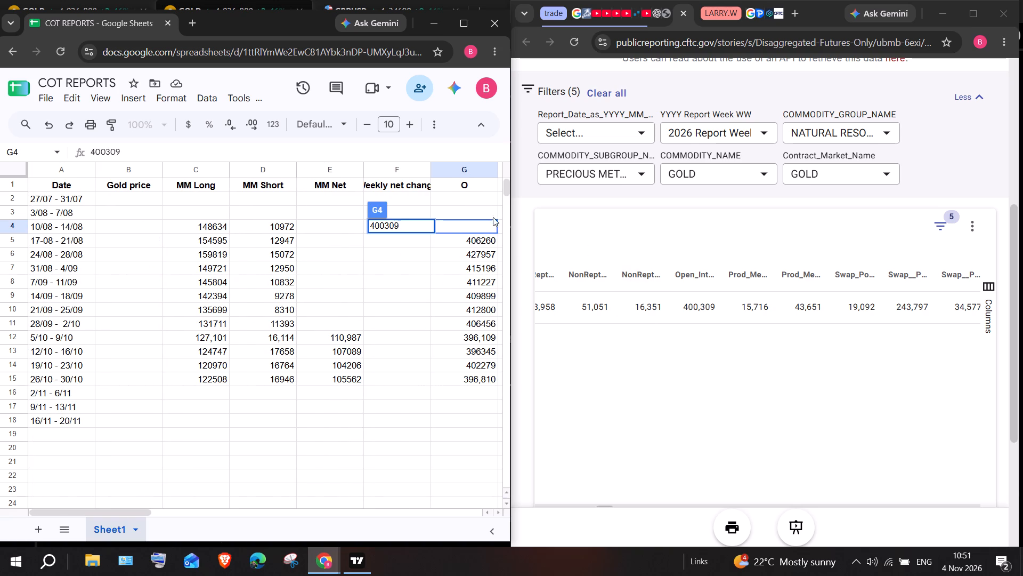
drag(433, 223, 465, 220)
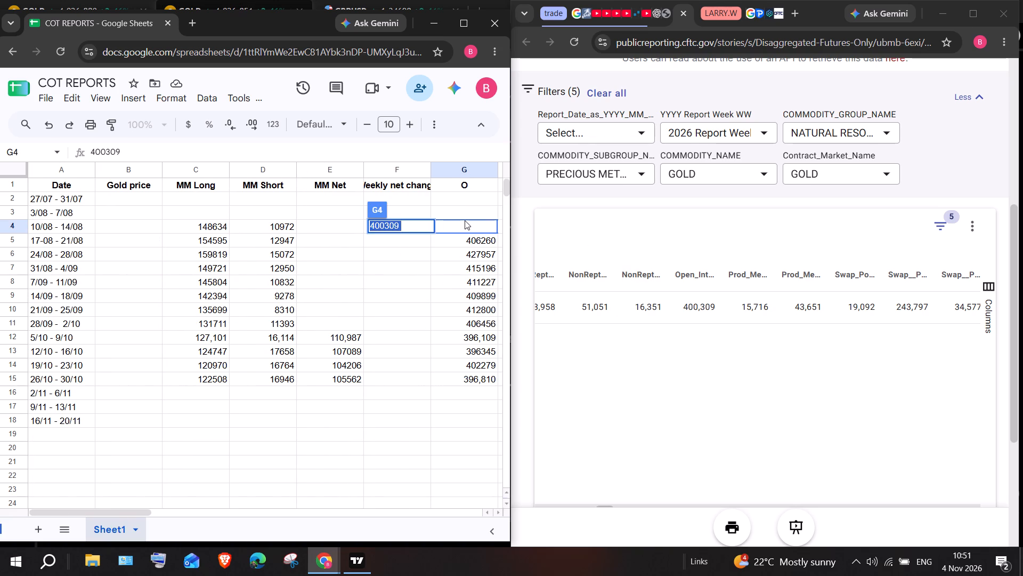
click(465, 220)
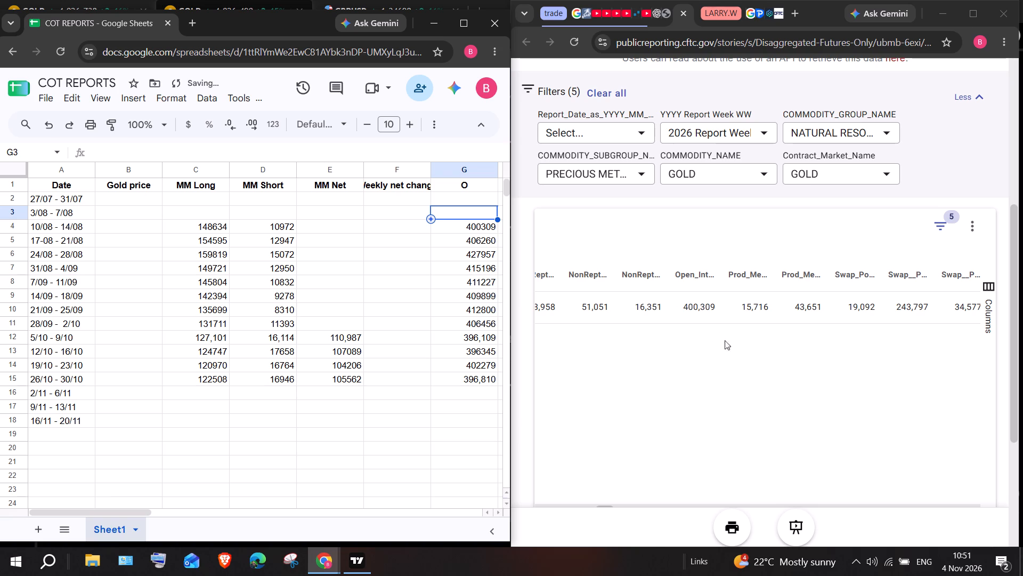
Switch the report week filter from week 32 to only 2026 Report Week 31 and apply it.
click(727, 136)
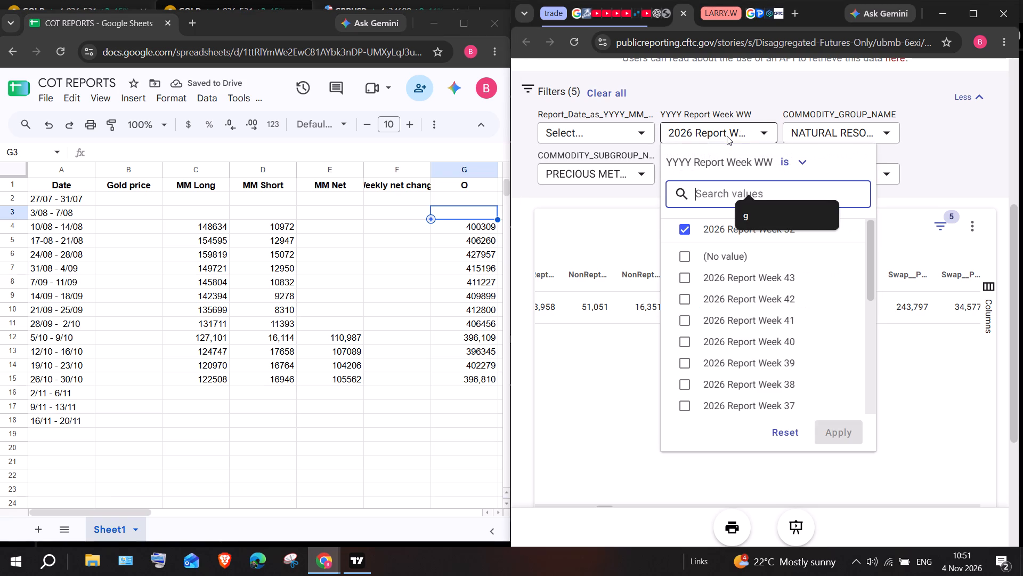
scroll(784, 318, up, 1)
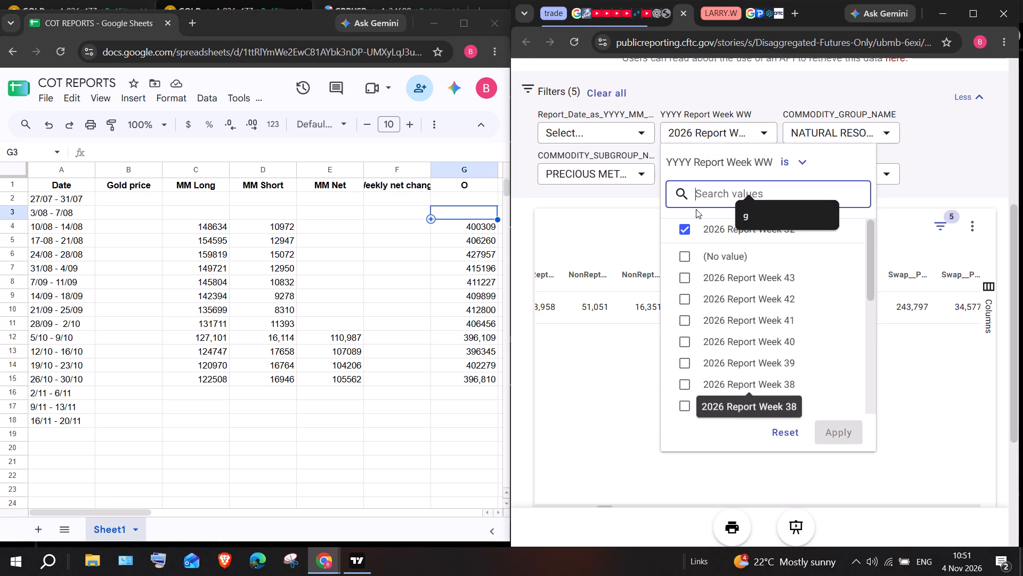
click(690, 226)
scroll(743, 286, down, 2)
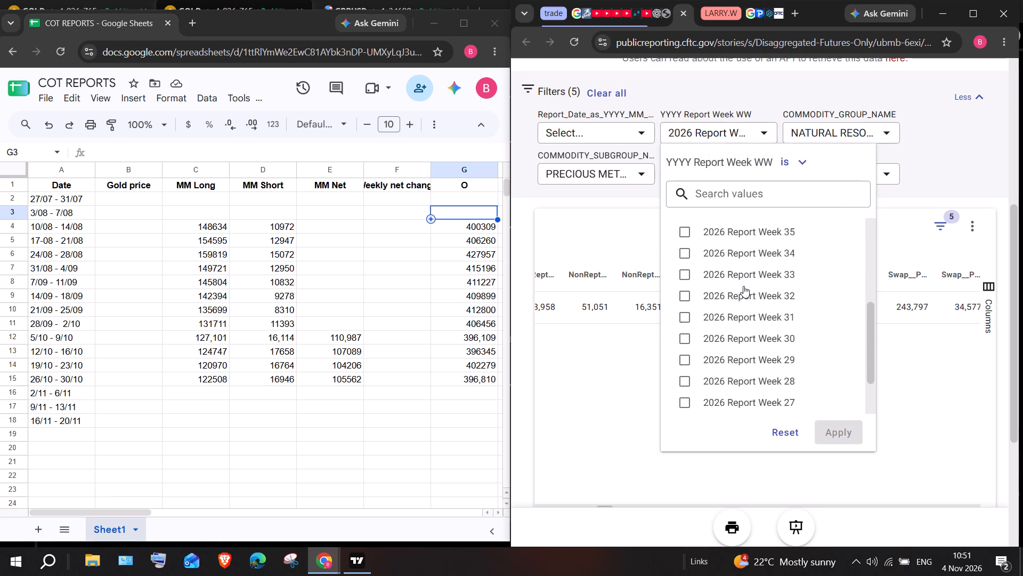
click(738, 311)
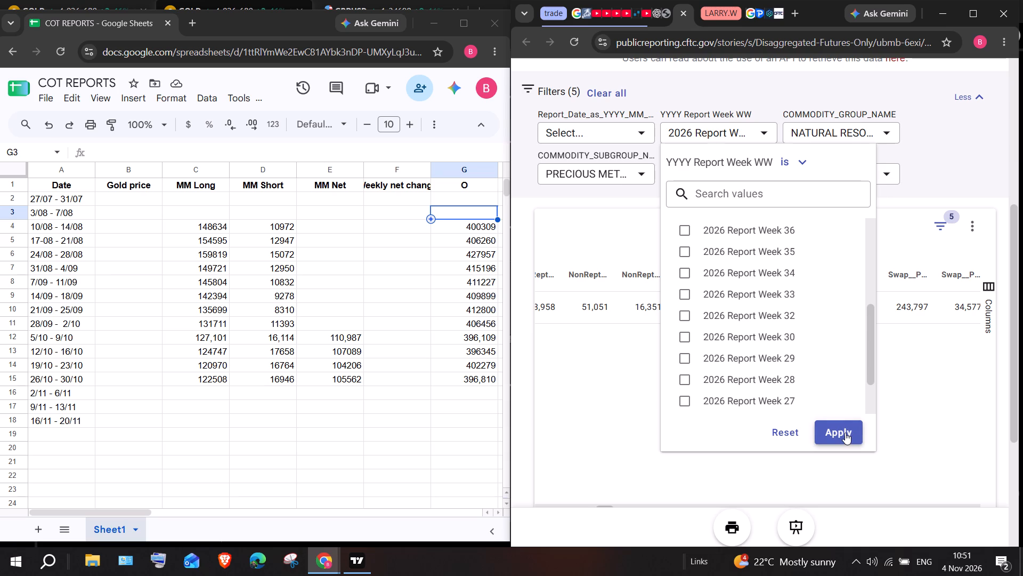
click(845, 433)
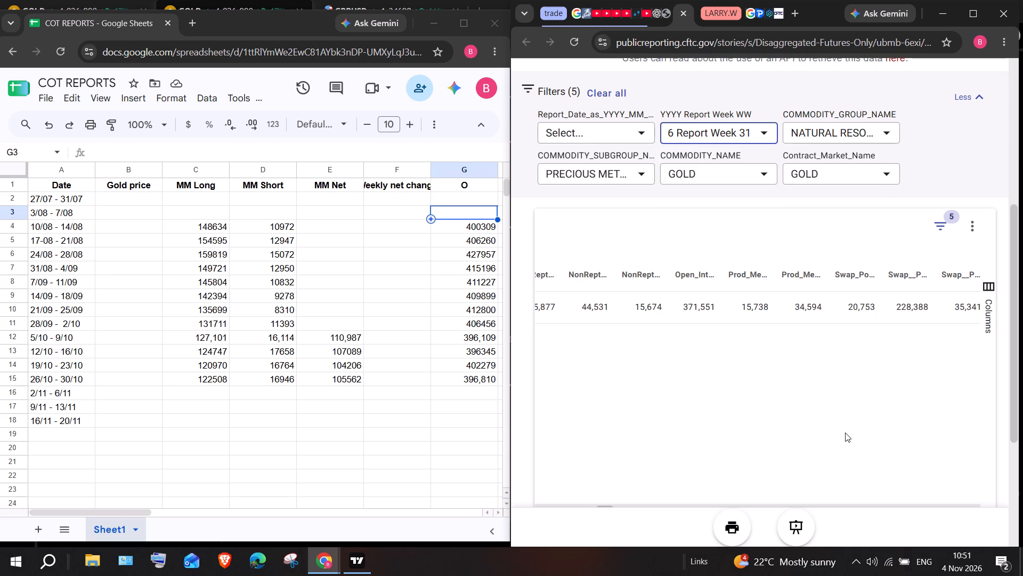
Enter the open interest 371551 in the O column on the 3/08 - 7/08 row.
scroll(845, 433, right, 1)
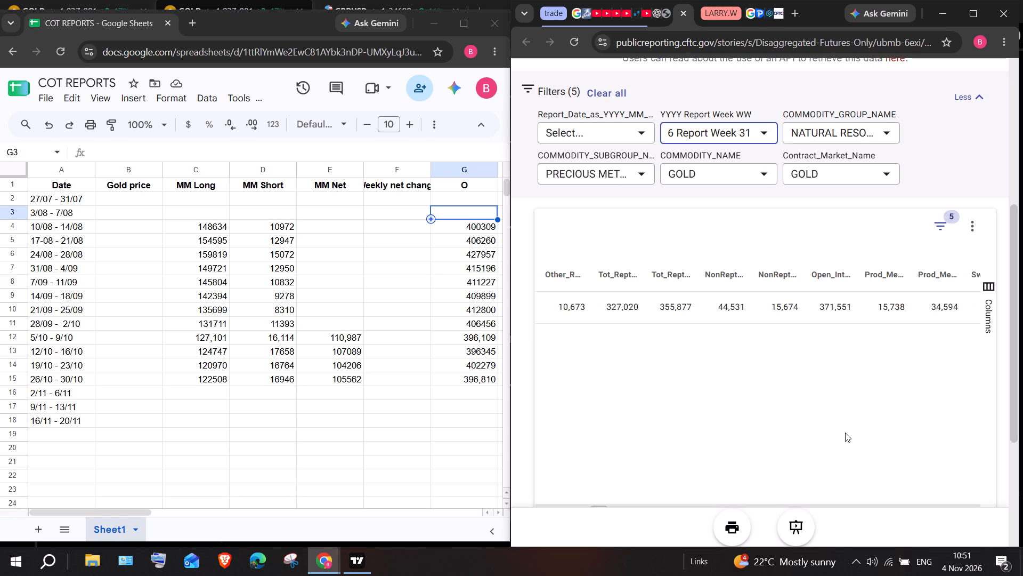
scroll(845, 433, right, 1)
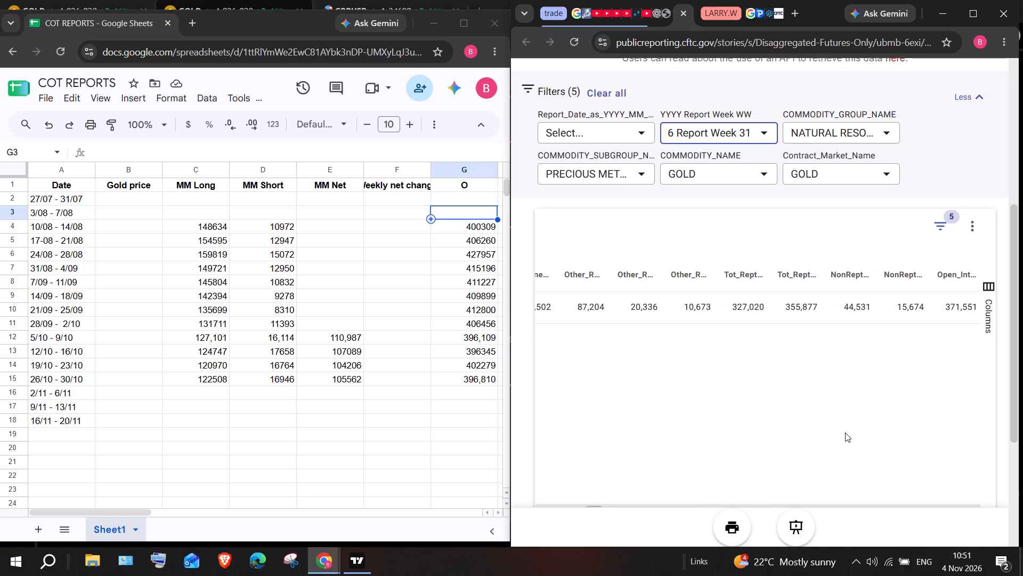
scroll(845, 433, right, 1)
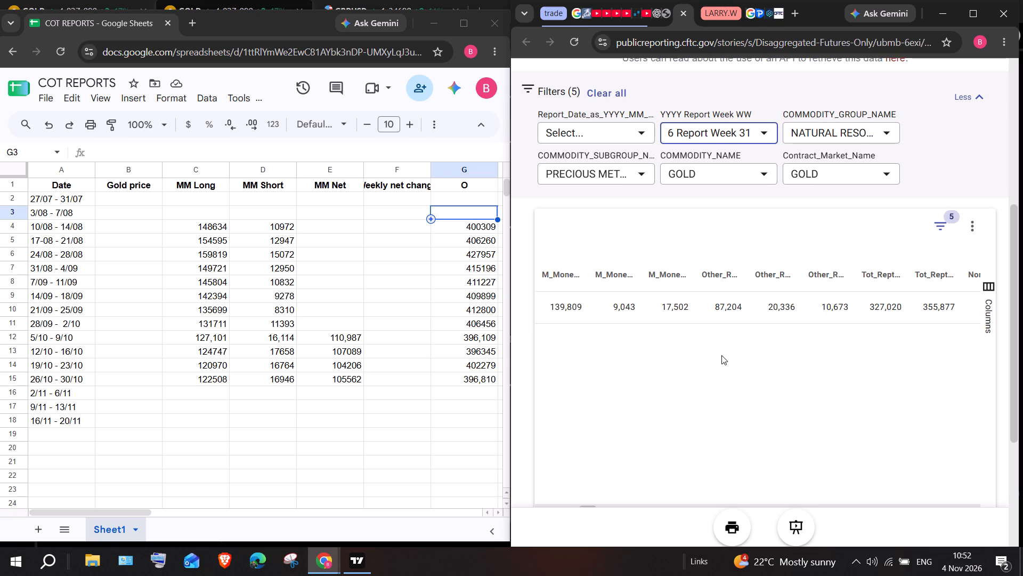
scroll(721, 355, left, 2)
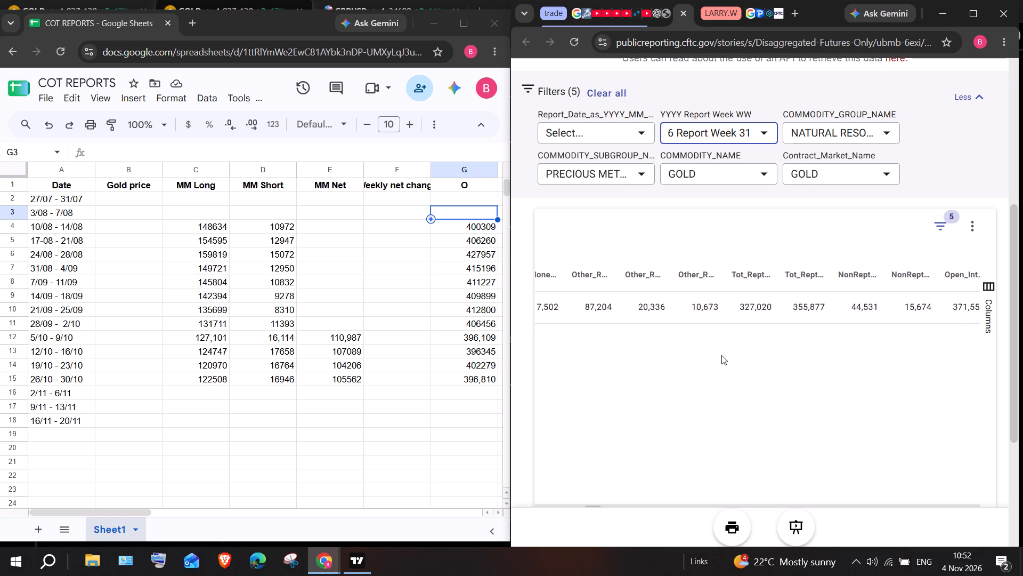
scroll(721, 355, left, 2)
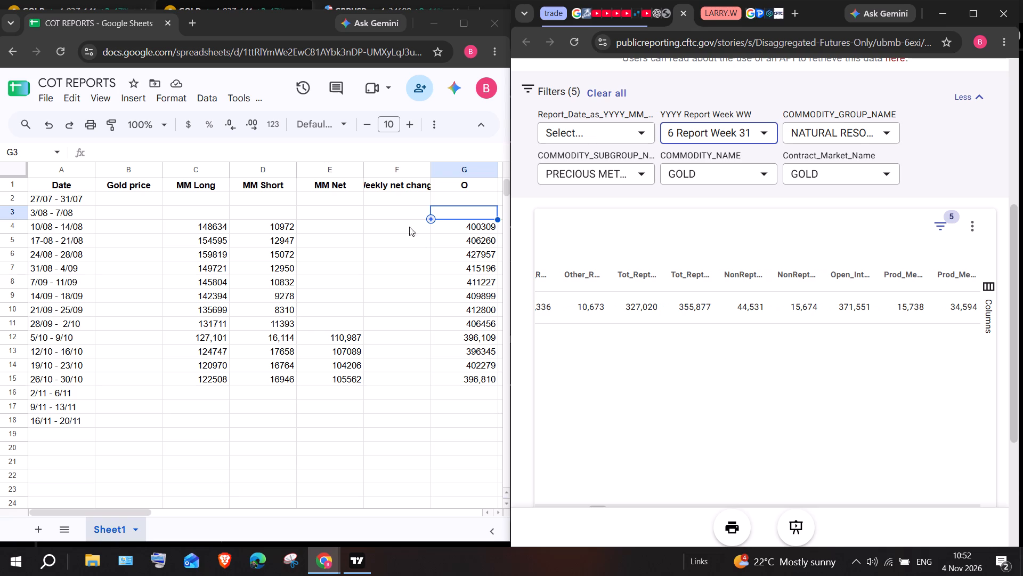
click(449, 215)
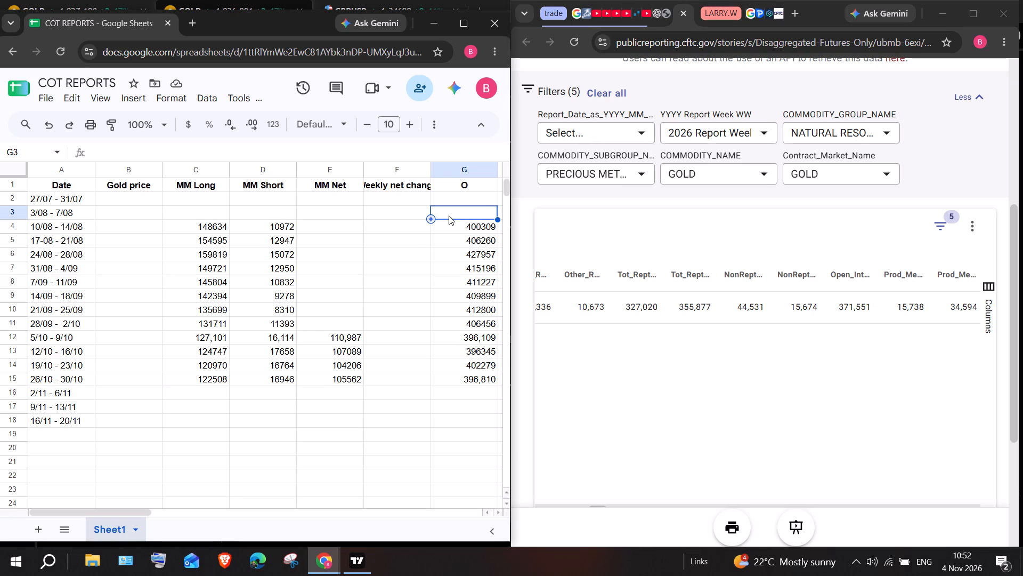
key(3)
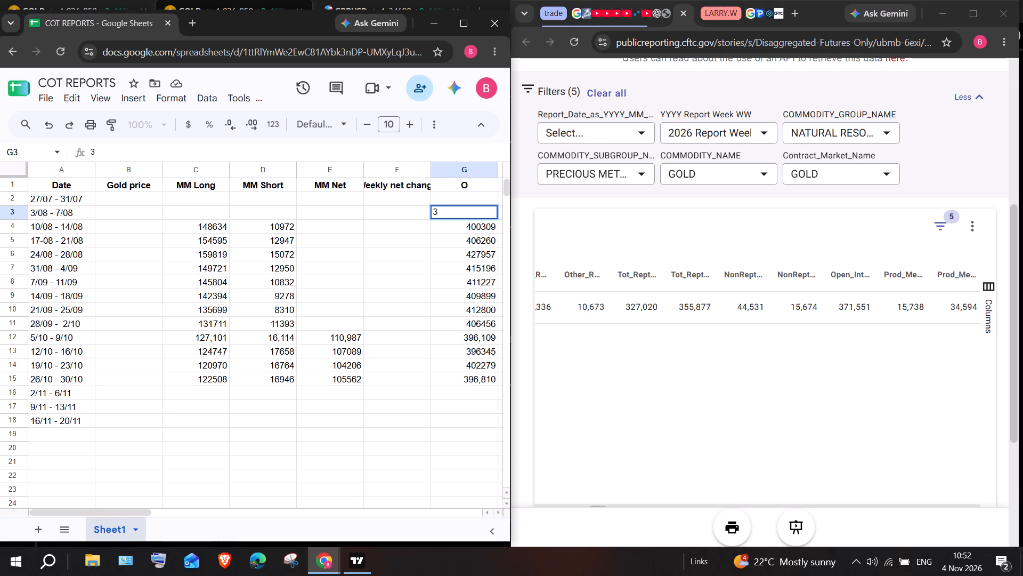
text(71)
text(55)
key(1)
key(Left)
Enter 9043 as MM Short and 139809 as MM Long for the 3/08 - 7/08 week.
key(Left)
key(Left)
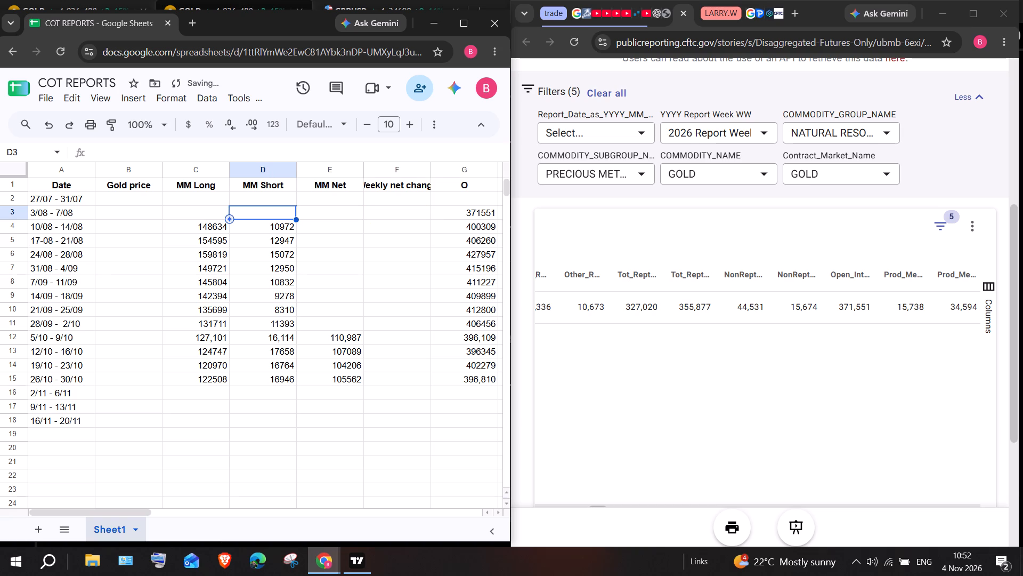
scroll(768, 332, right, 3)
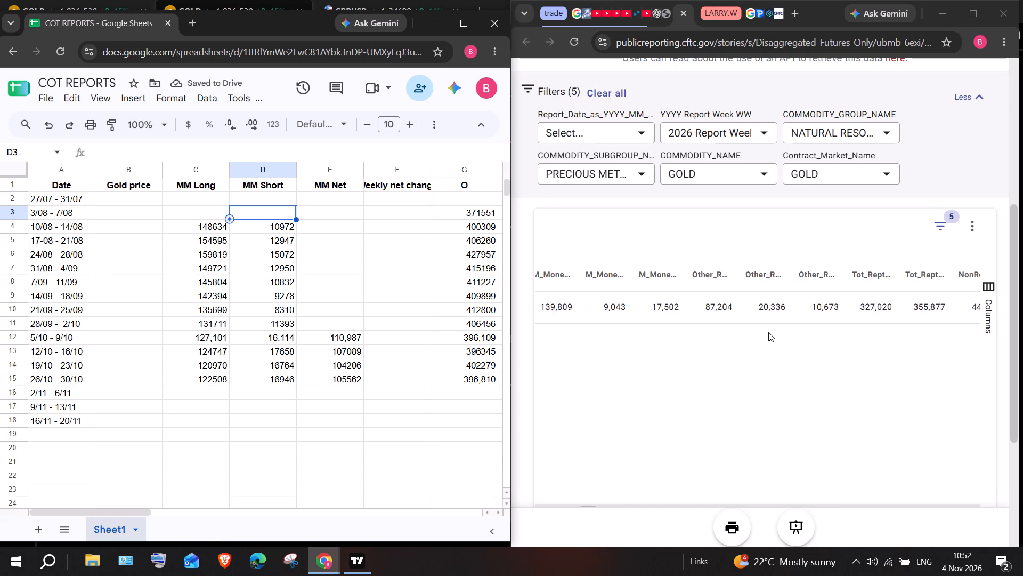
scroll(768, 332, right, 4)
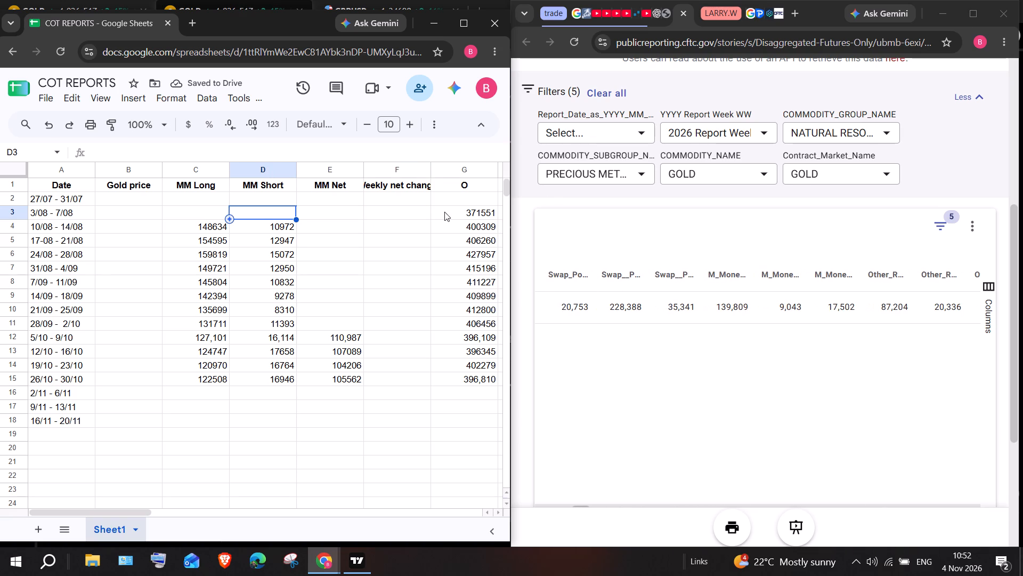
click(257, 211)
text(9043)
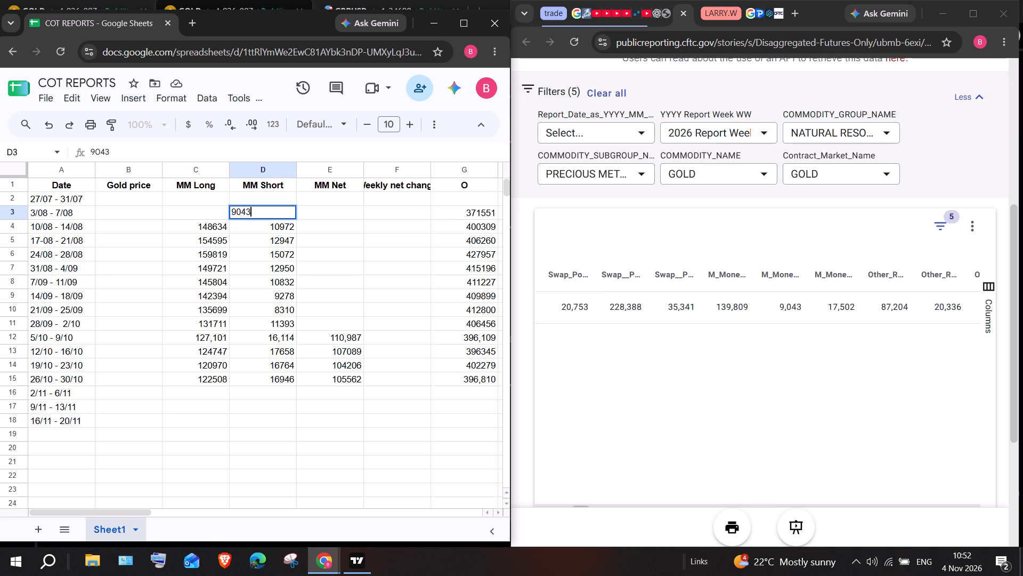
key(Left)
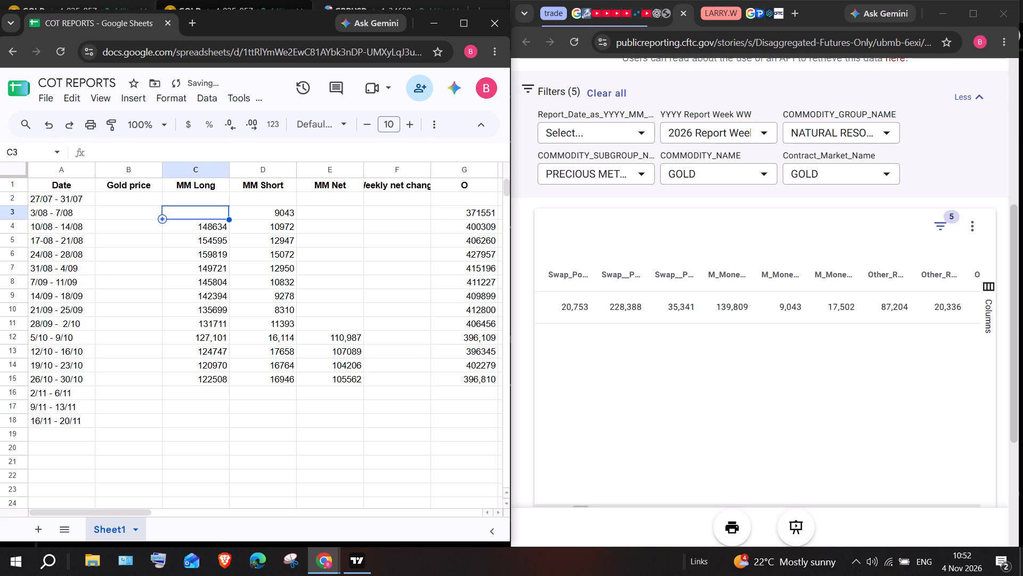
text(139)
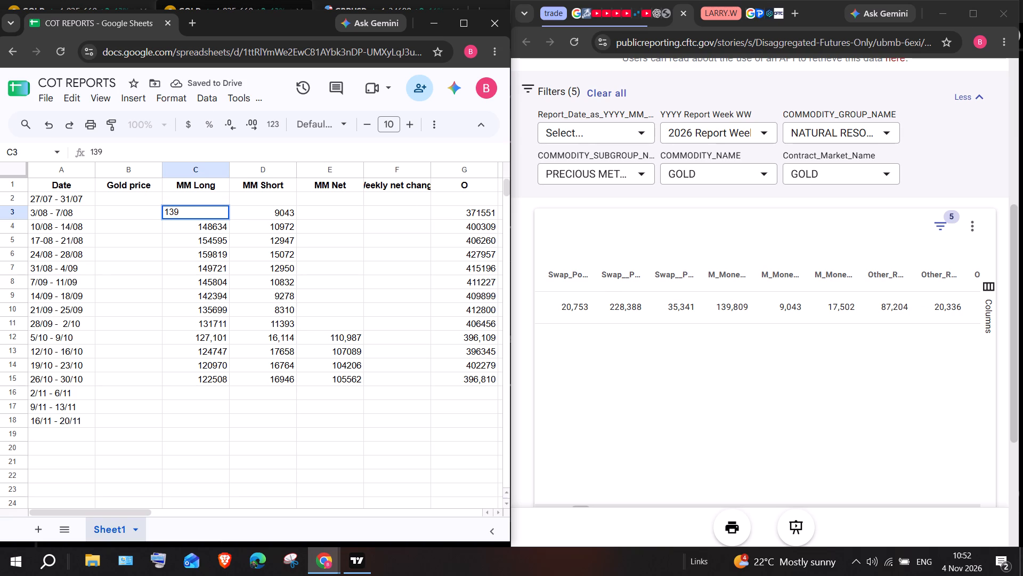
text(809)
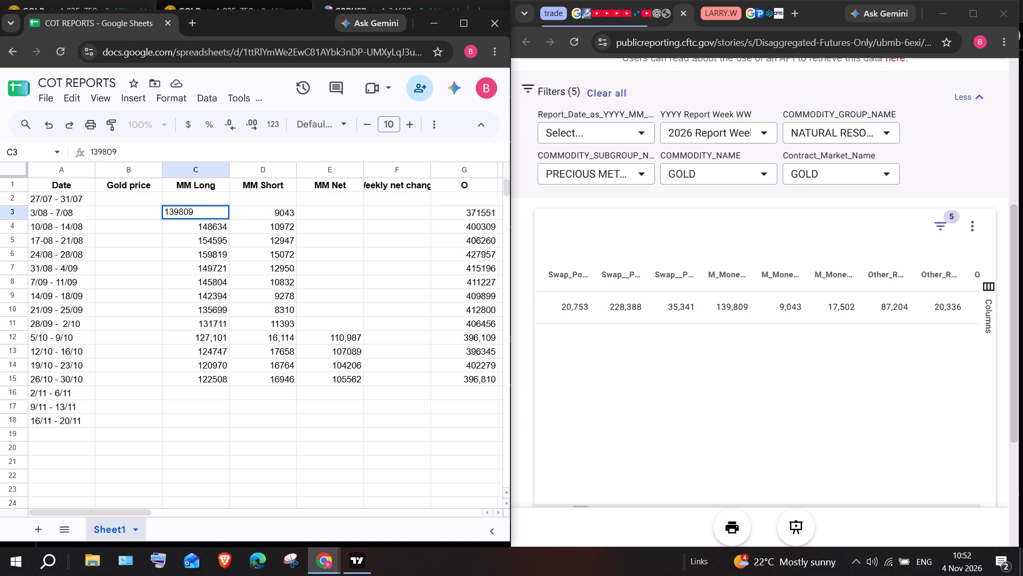
Switch the report week filter from week 31 to only 2026 Report Week 30 and apply it.
click(741, 136)
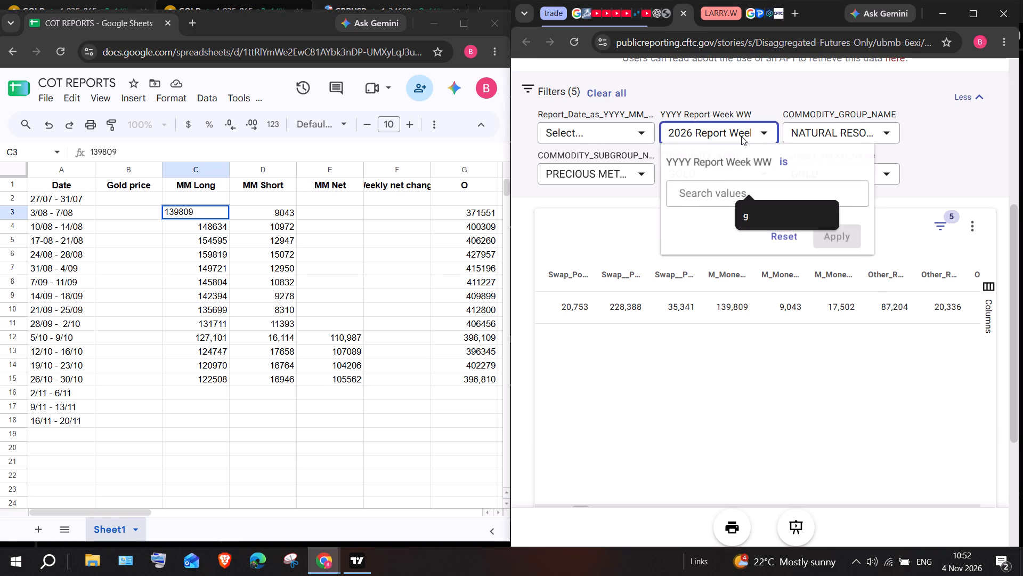
scroll(797, 357, down, 3)
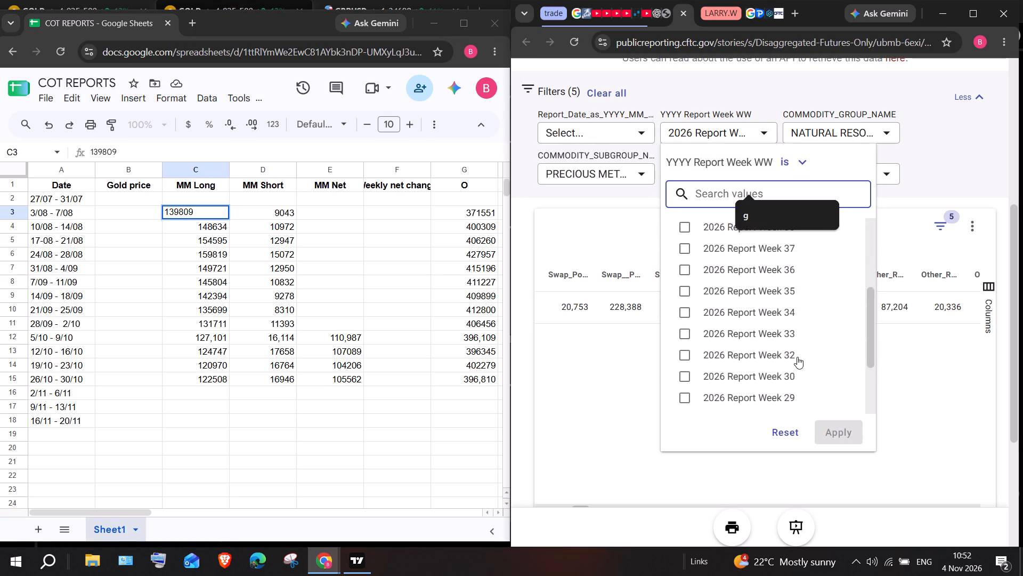
click(797, 357)
scroll(777, 282, up, 6)
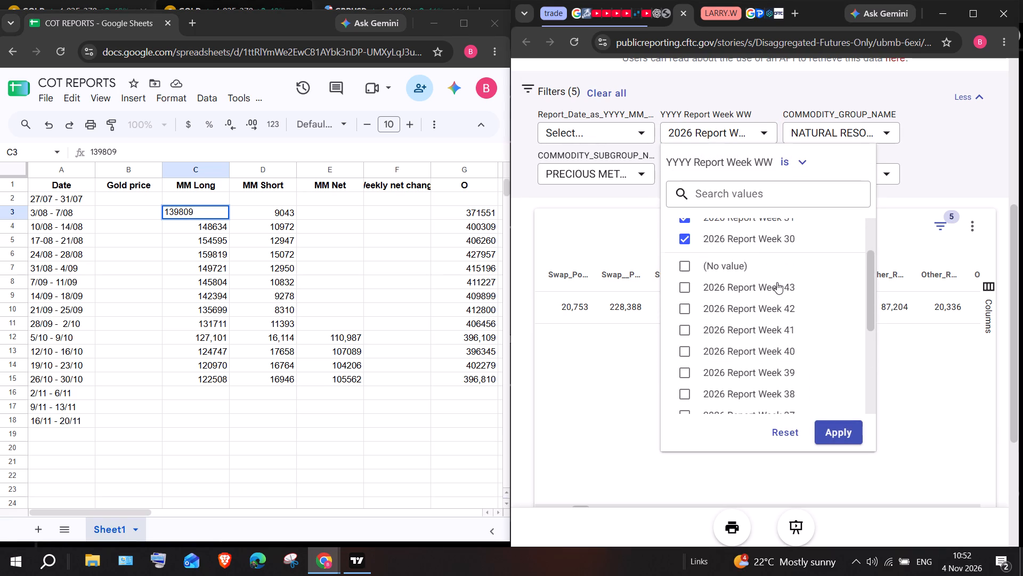
click(680, 225)
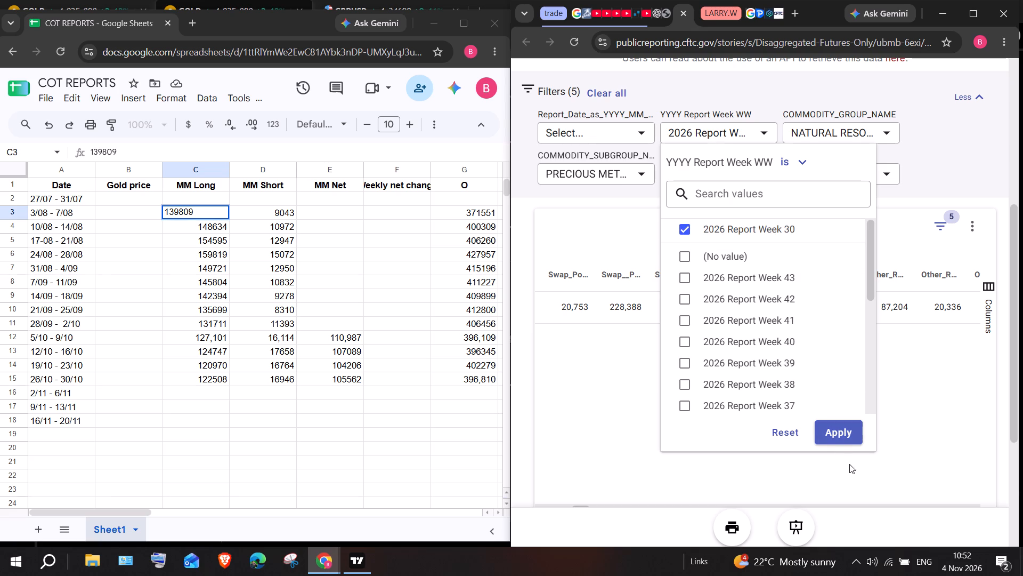
click(833, 427)
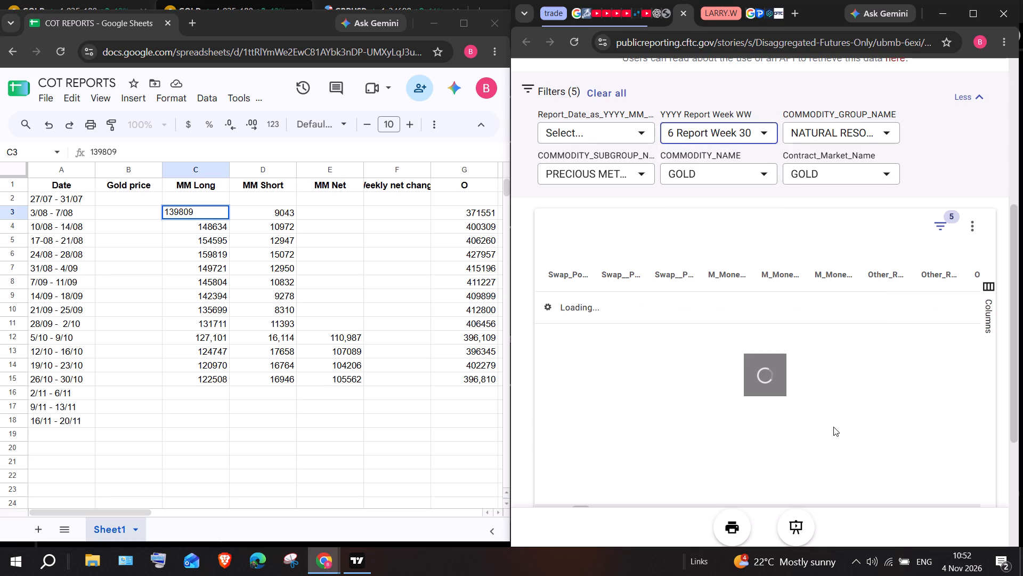
Enter 135093 as MM Long and 15298 as MM Short for the 27/07 - 31/07 week.
scroll(689, 384, left, 1)
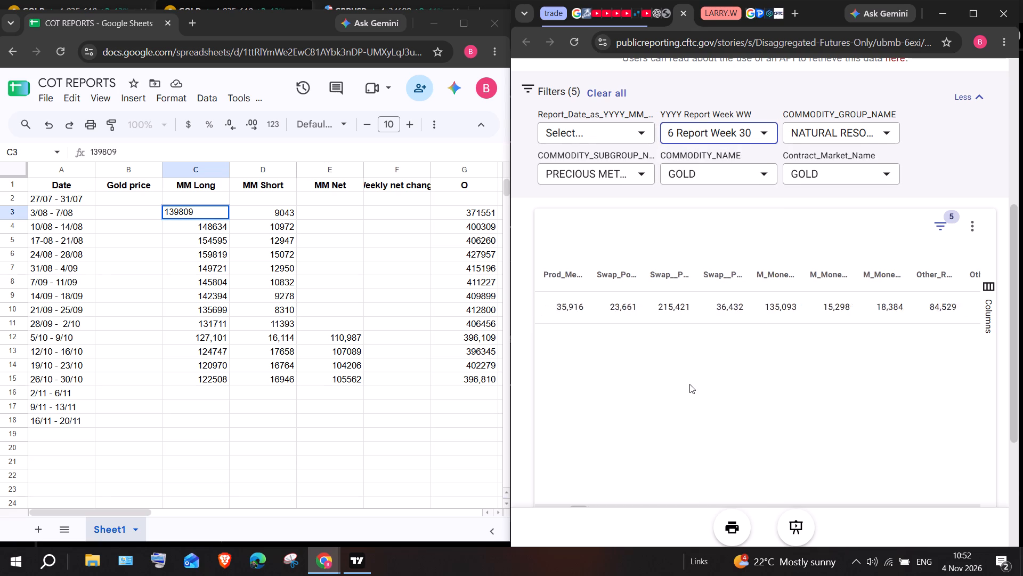
scroll(689, 384, left, 1)
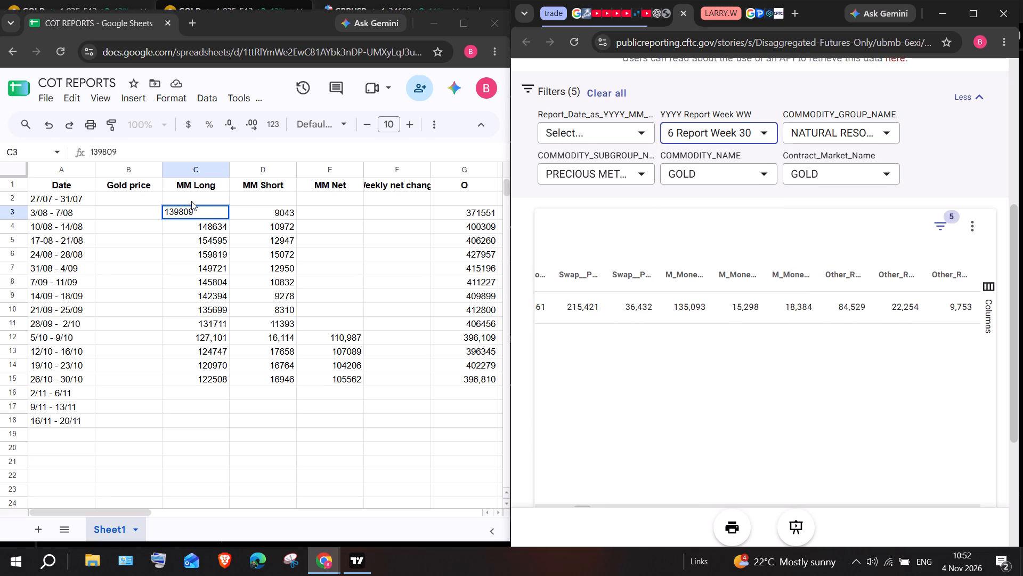
click(191, 198)
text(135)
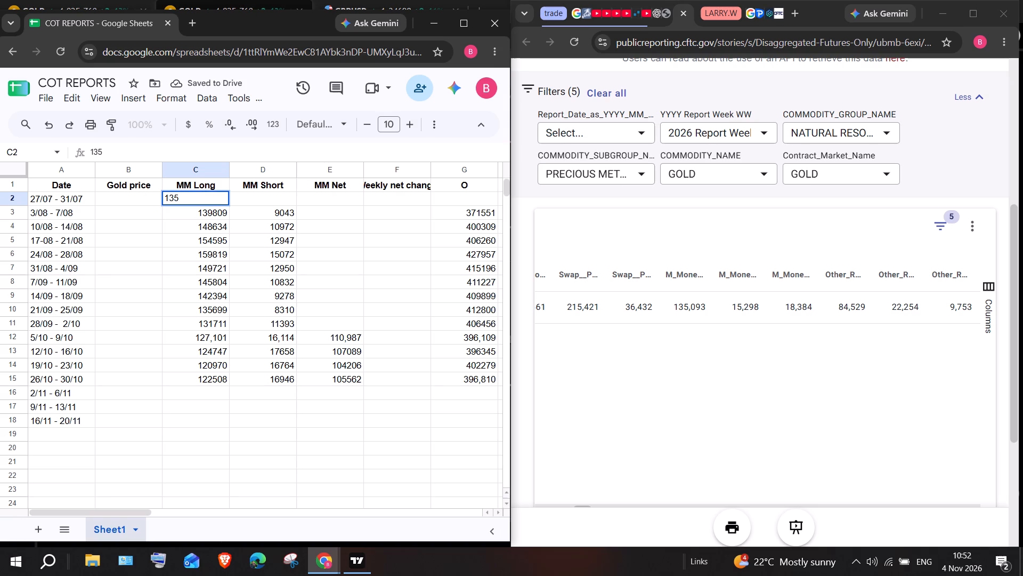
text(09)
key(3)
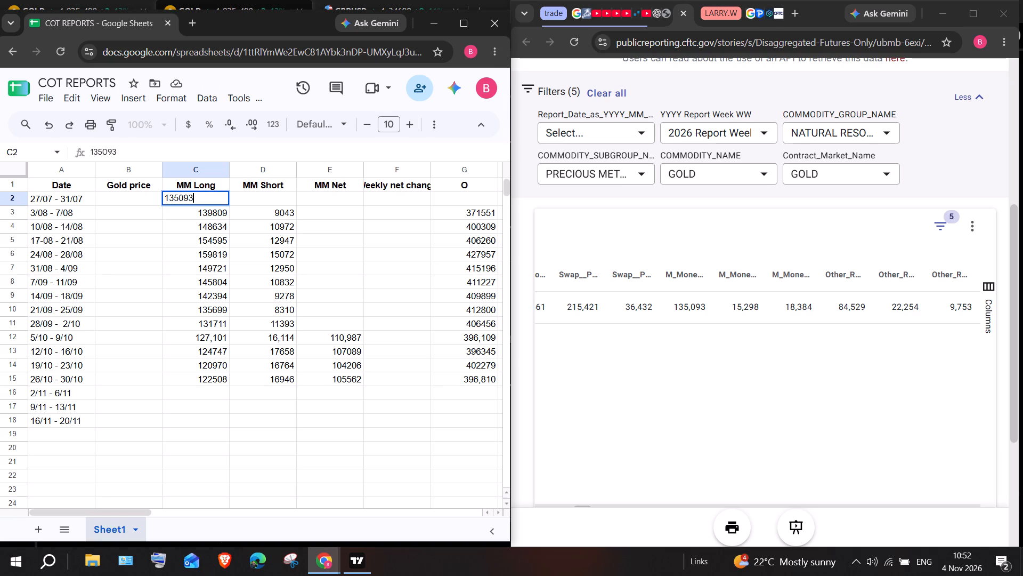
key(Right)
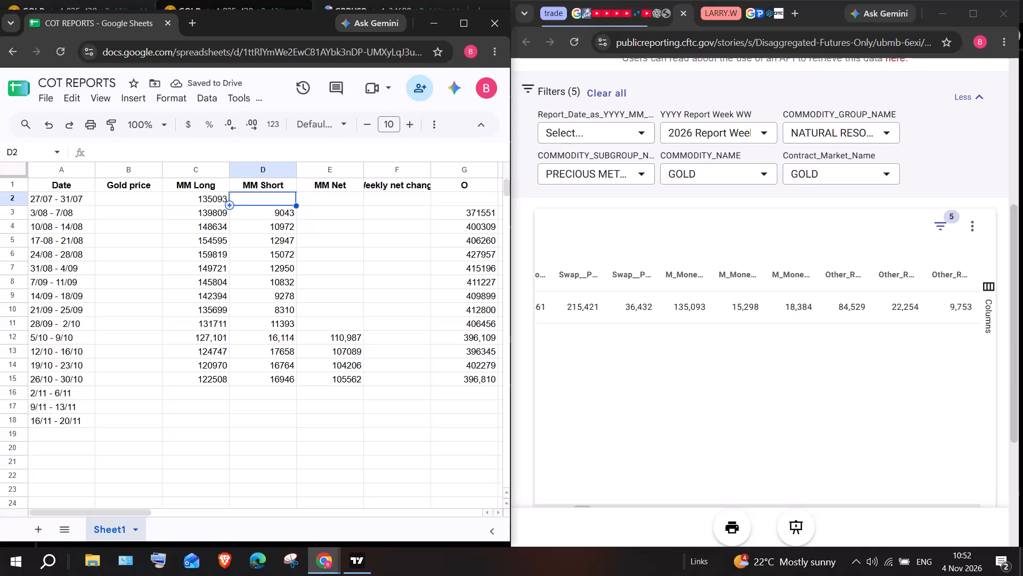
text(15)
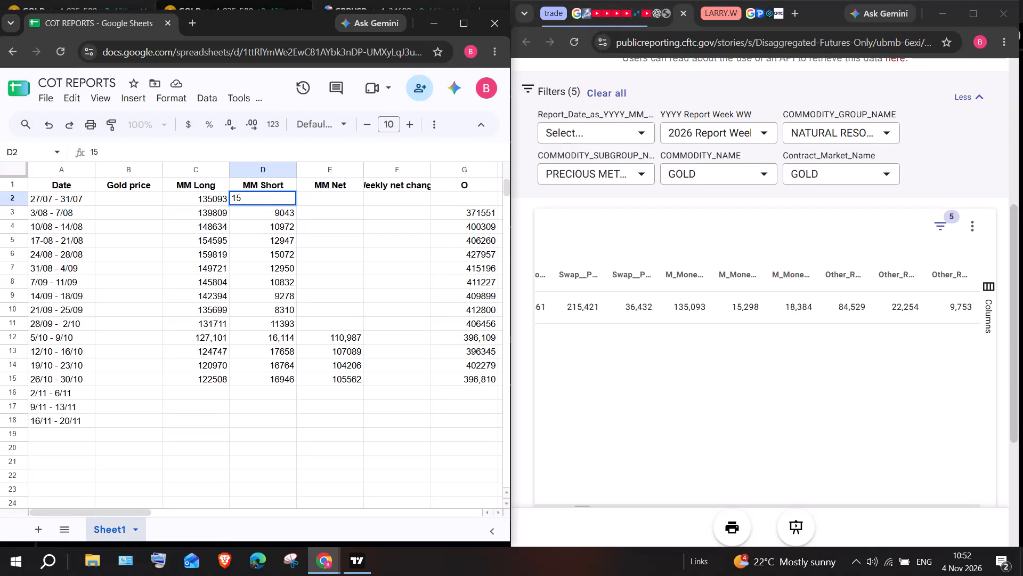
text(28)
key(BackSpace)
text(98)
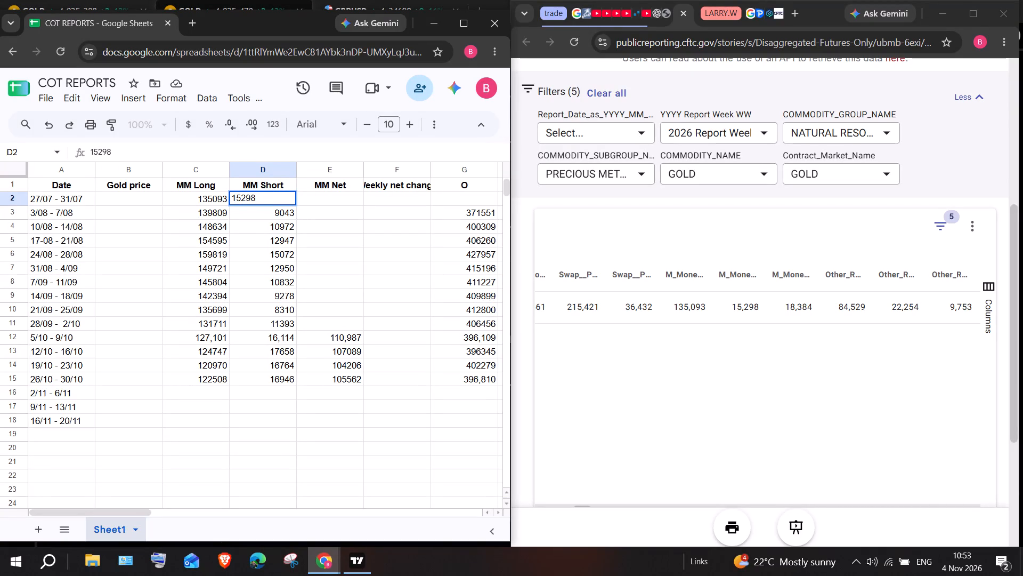
Enter the open interest 384603 in the O column on the 27/07 - 31/07 row.
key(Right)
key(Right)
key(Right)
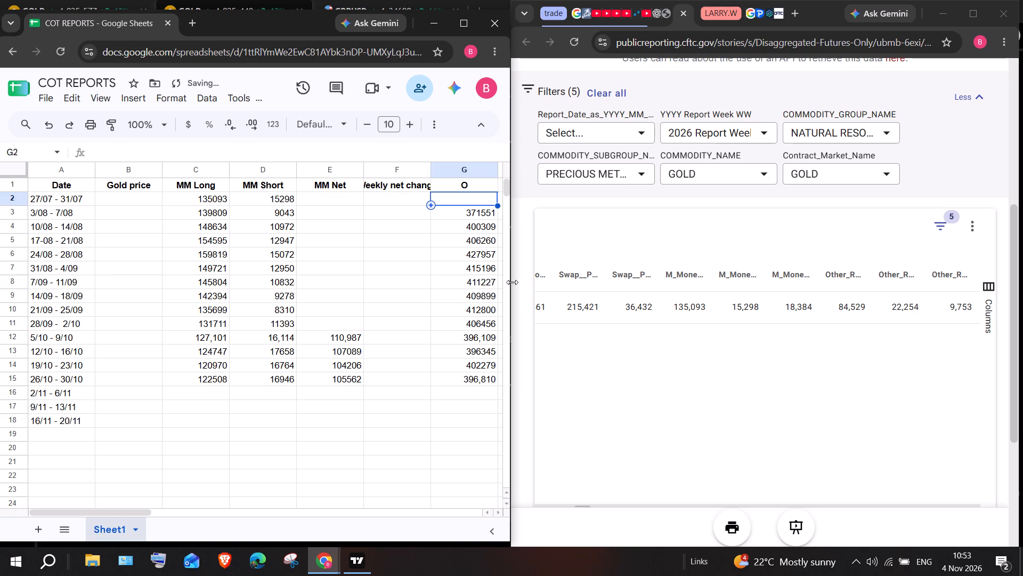
scroll(666, 317, left, 9)
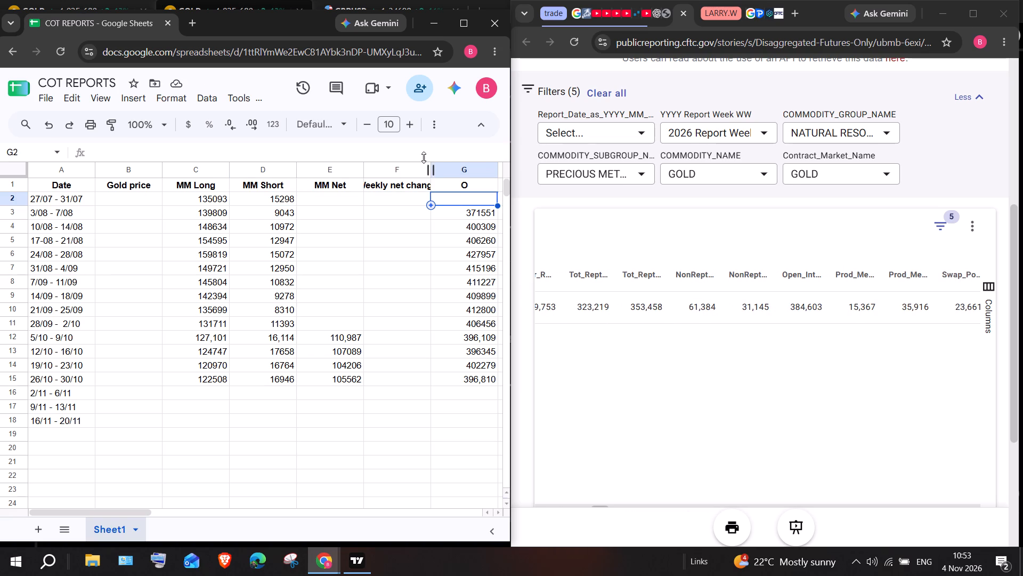
click(457, 196)
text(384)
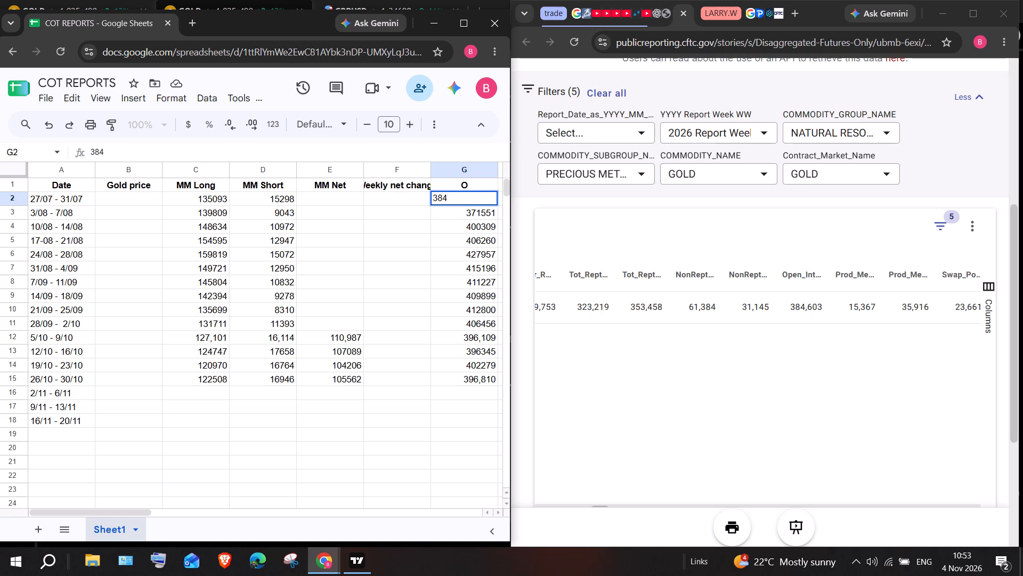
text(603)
click(597, 420)
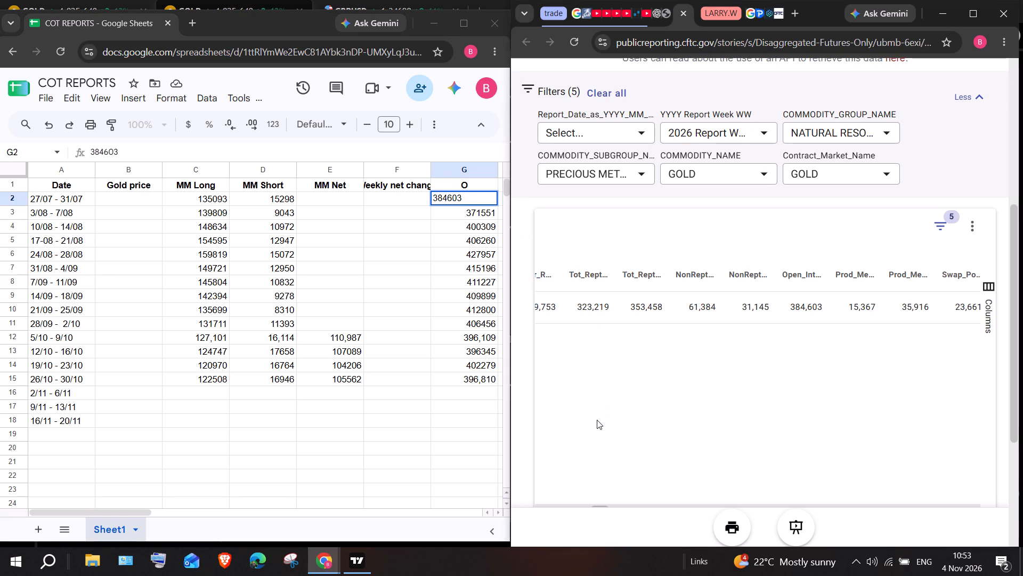
click(379, 436)
Fill the MM Net formula from the 5/10 - 9/10 row upward through the 27/07 - 31/07 row.
click(354, 329)
scroll(354, 329, up, 1)
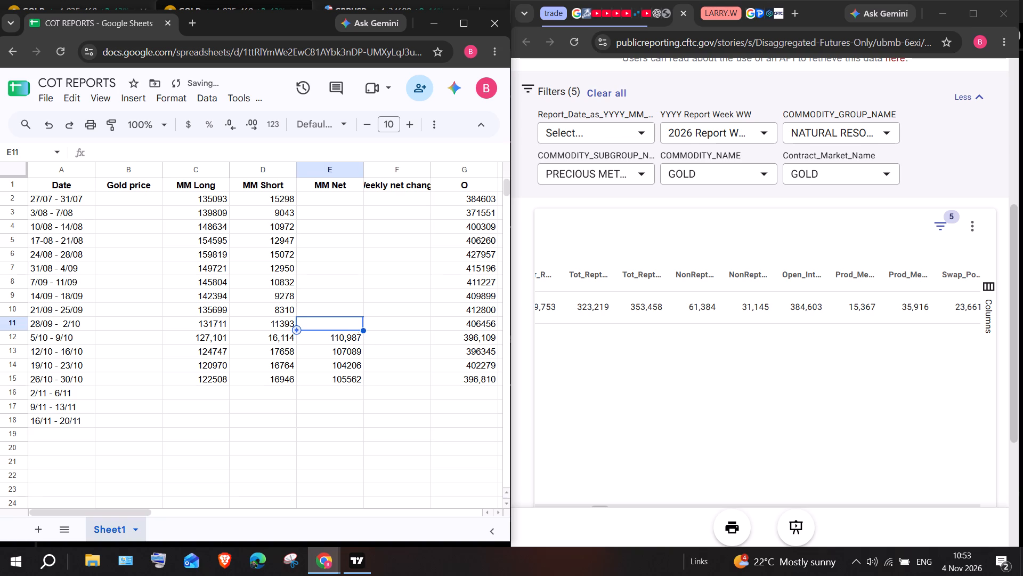
scroll(353, 331, up, 1)
click(352, 339)
drag(364, 342, 349, 258)
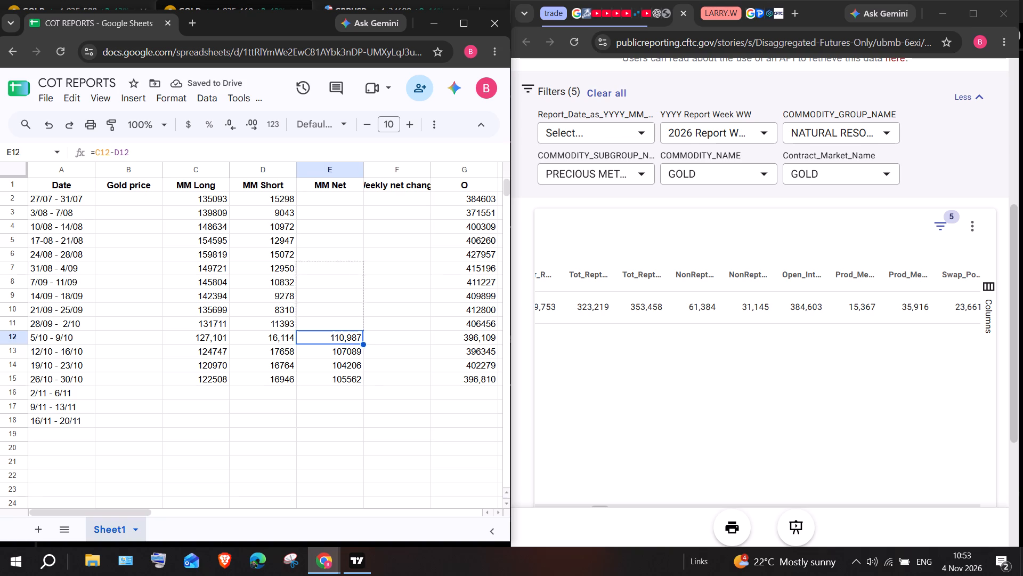
drag(349, 258, 352, 195)
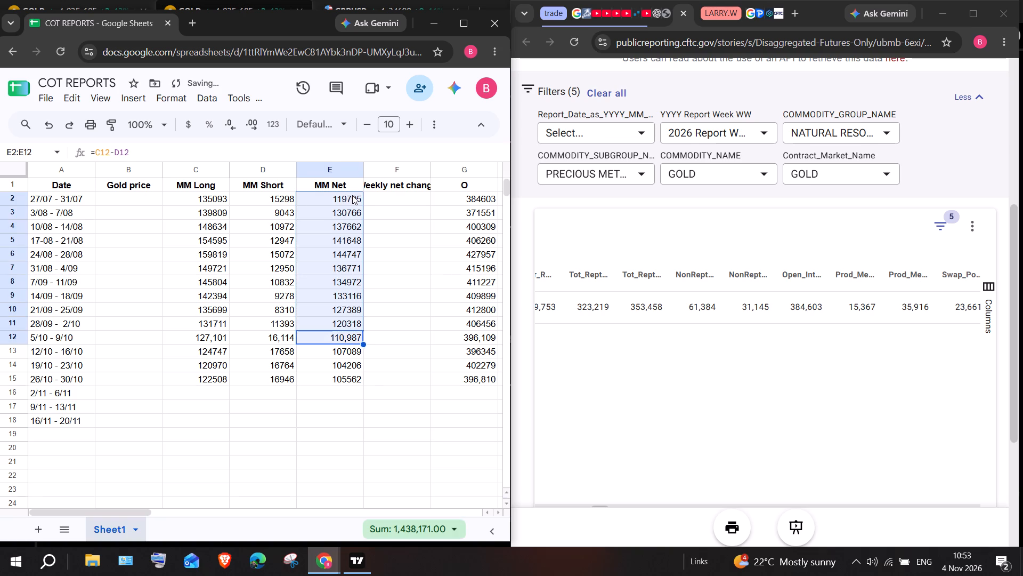
Enter the formula =E3-E2 in the weekly net change column on the 3/08 - 7/08 row.
click(393, 238)
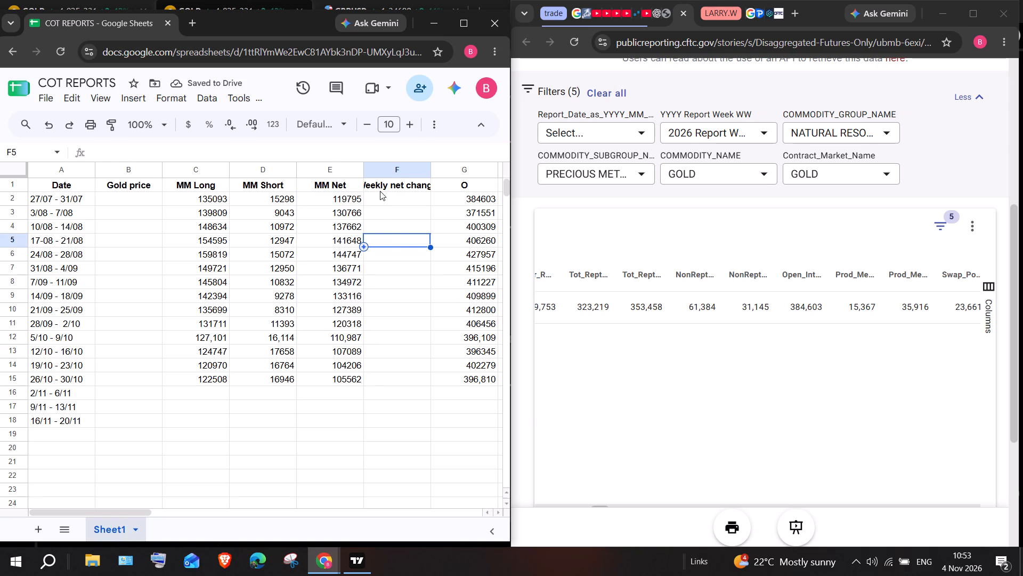
click(380, 196)
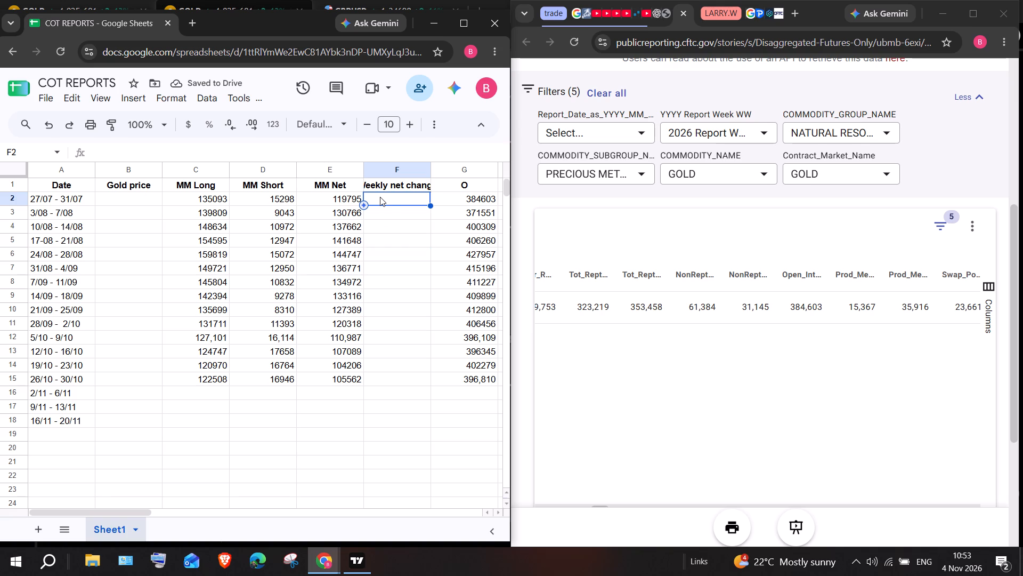
click(380, 212)
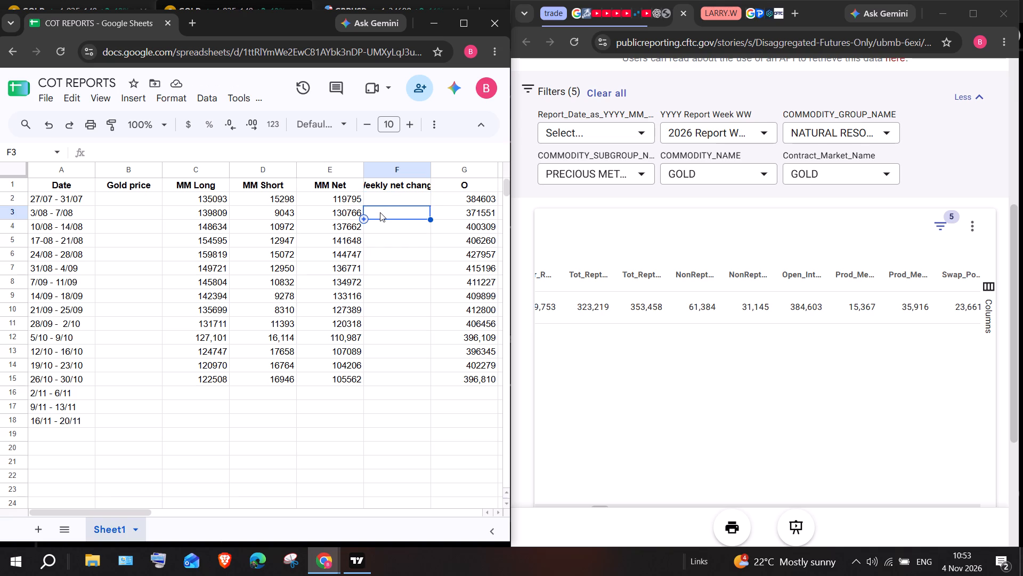
key(equal)
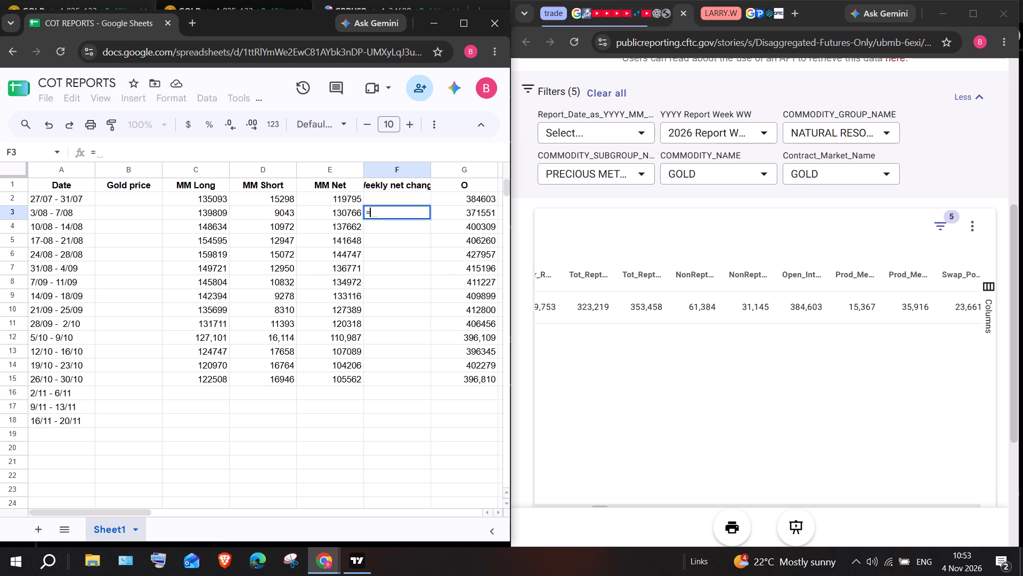
key(shift+e)
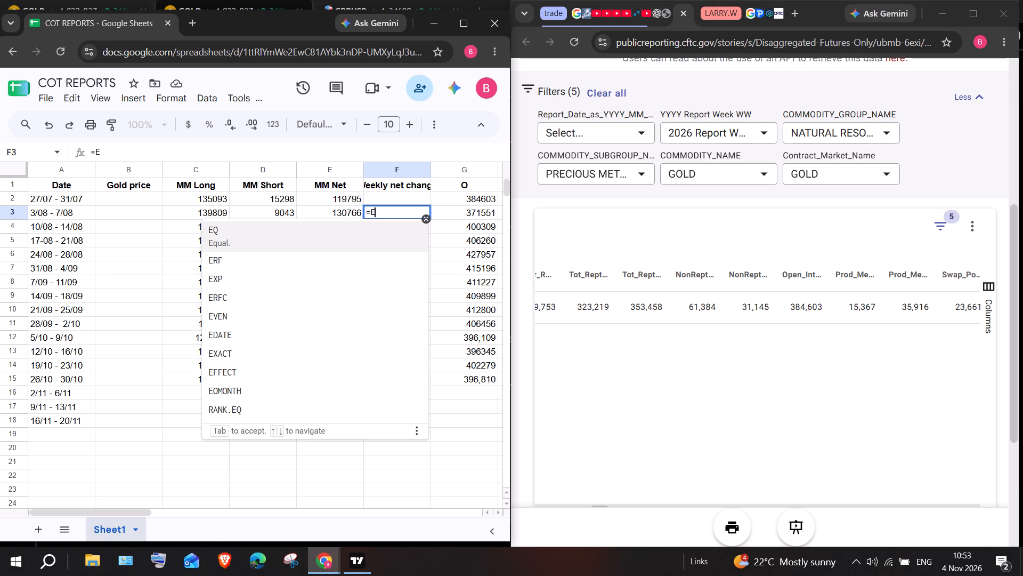
key(2)
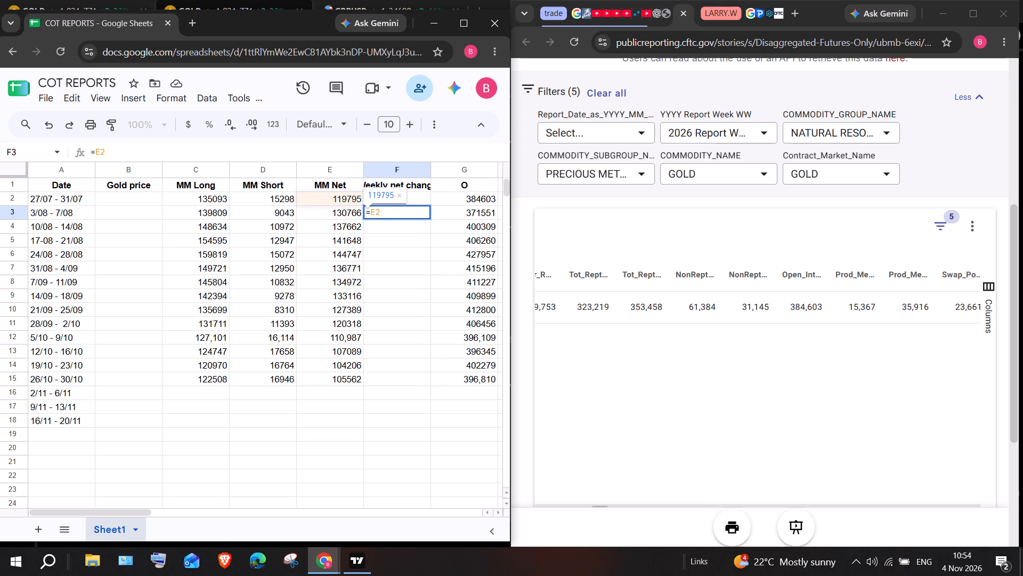
key(BackSpace)
key(3)
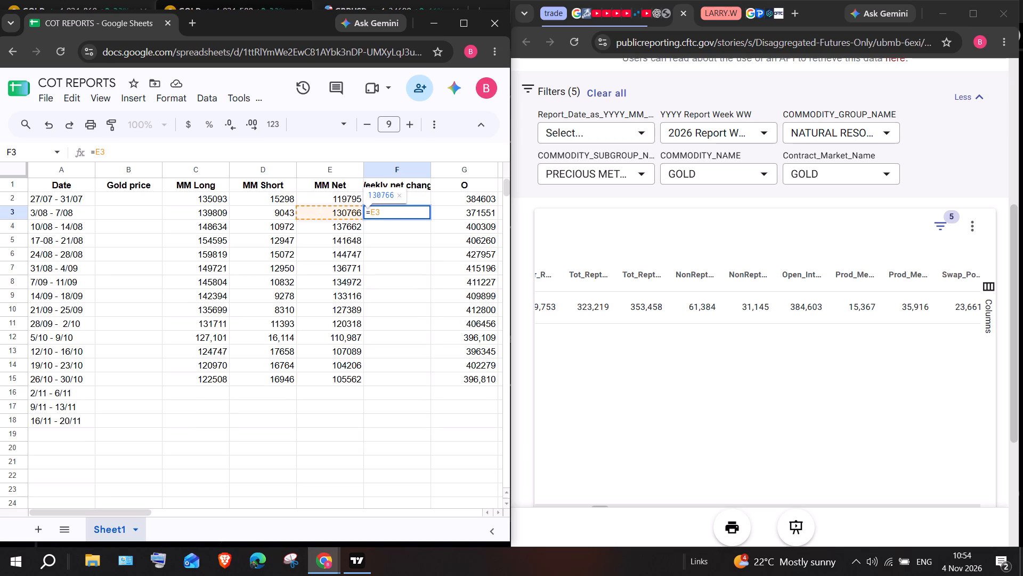
key(minus)
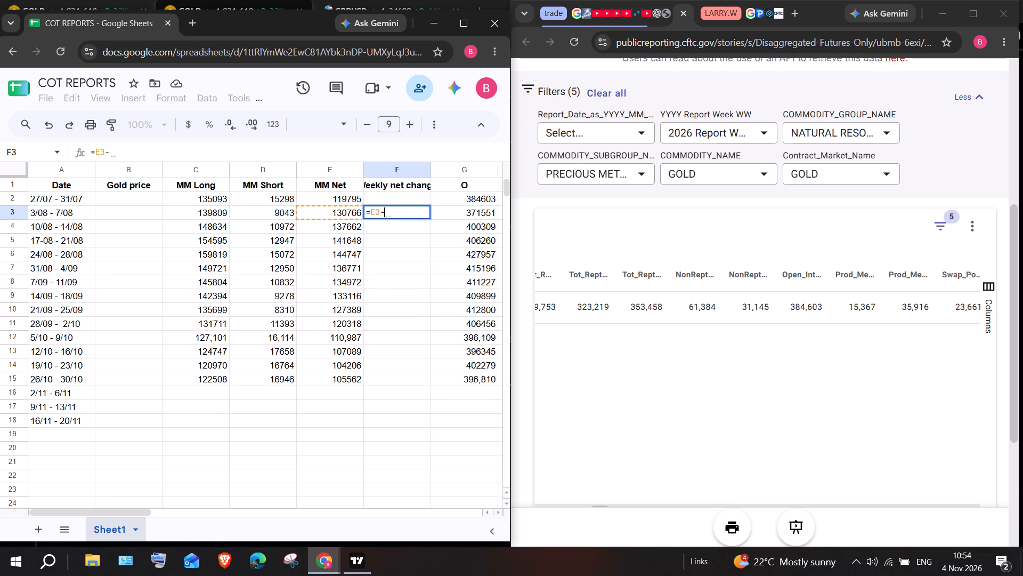
text(E2)
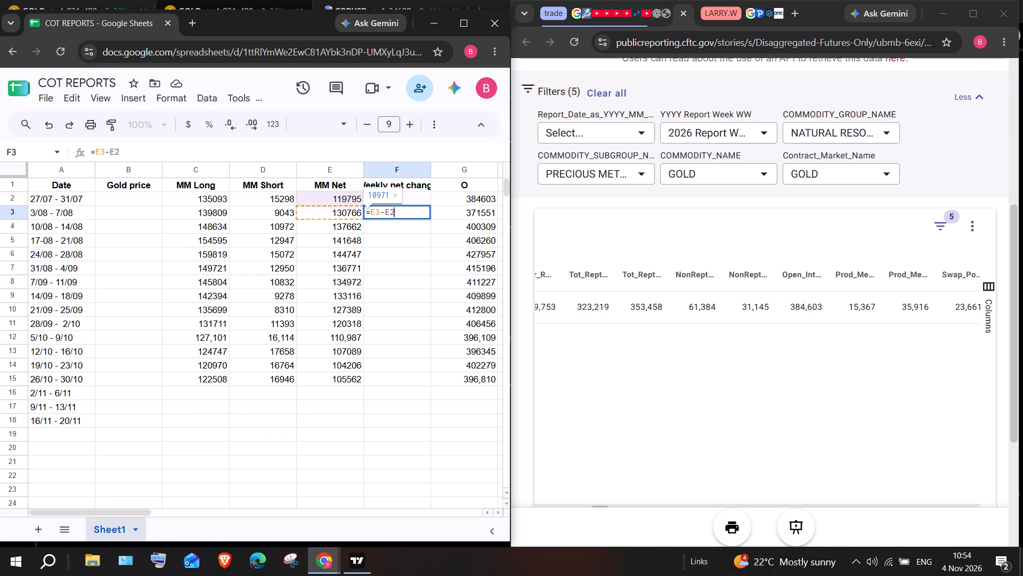
key(Return)
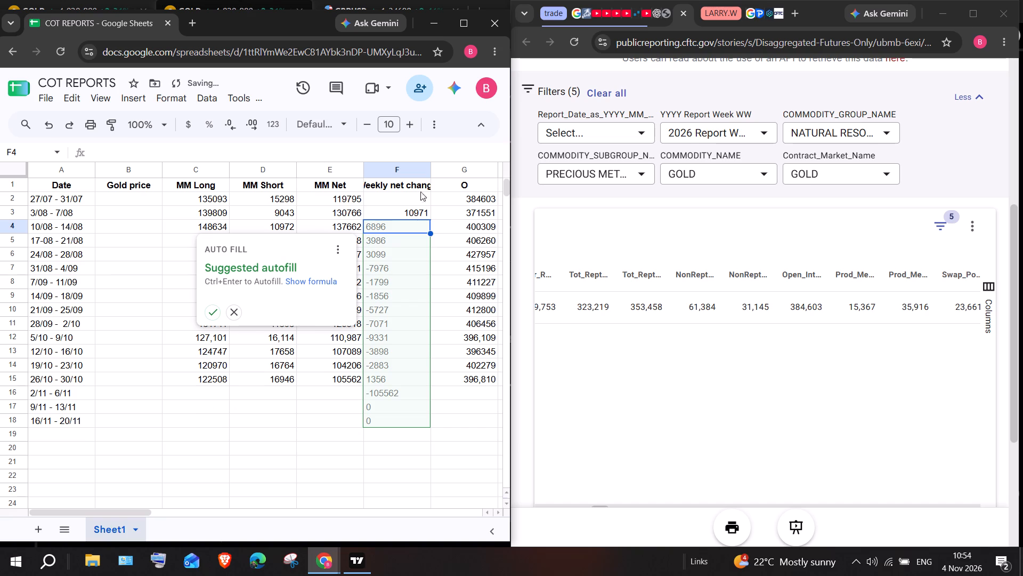
Fill the weekly net change formula from the 3/08 - 7/08 row down through the 26/10 - 30/10 row.
drag(428, 233, 426, 337)
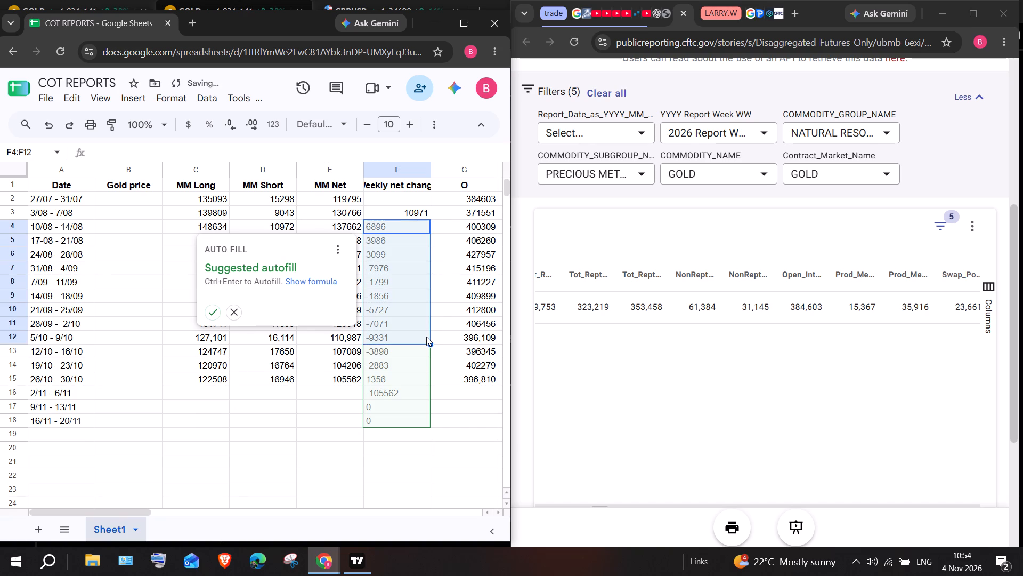
key(Return)
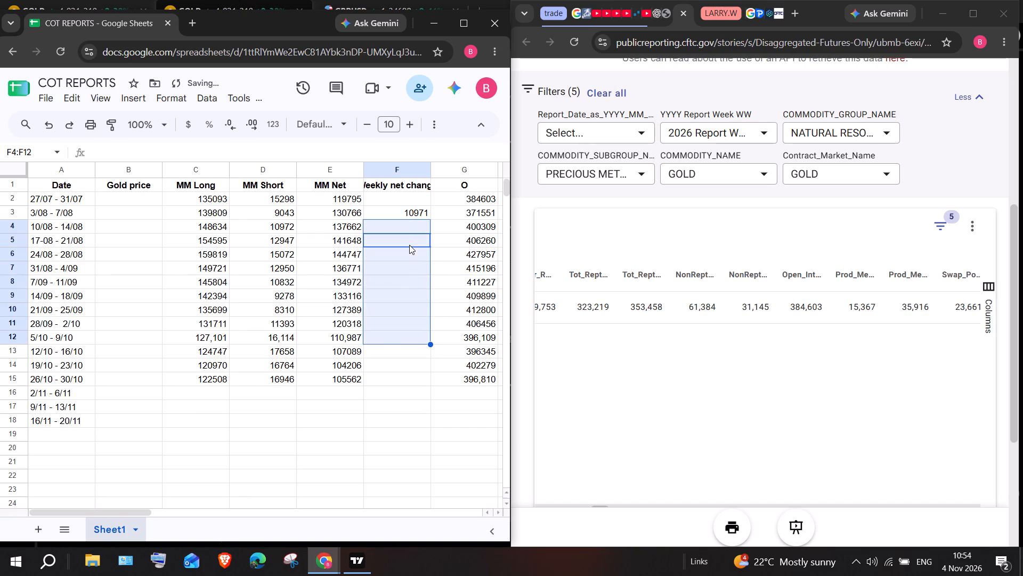
click(419, 220)
click(420, 211)
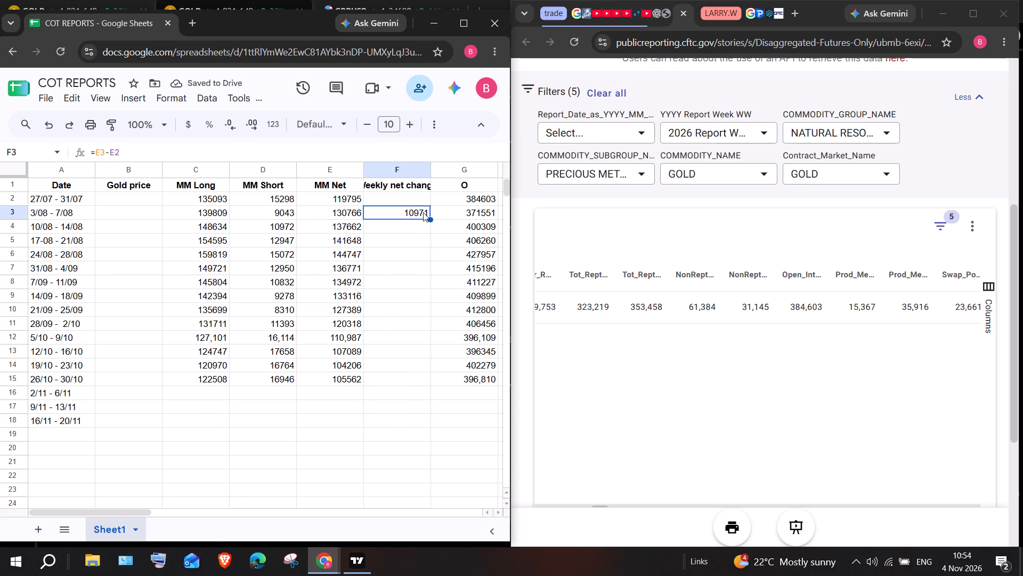
drag(430, 218, 424, 381)
click(424, 381)
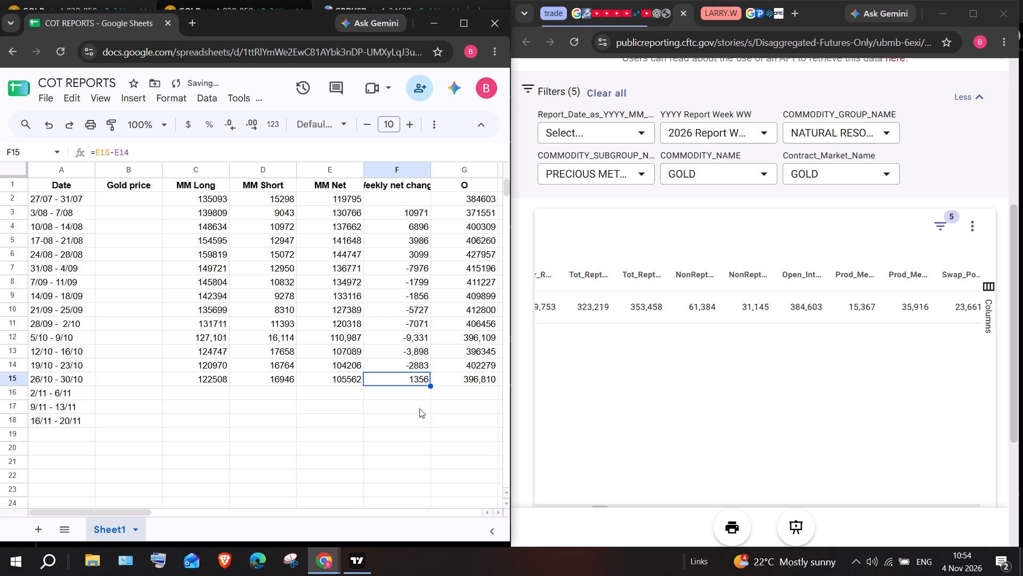
click(419, 409)
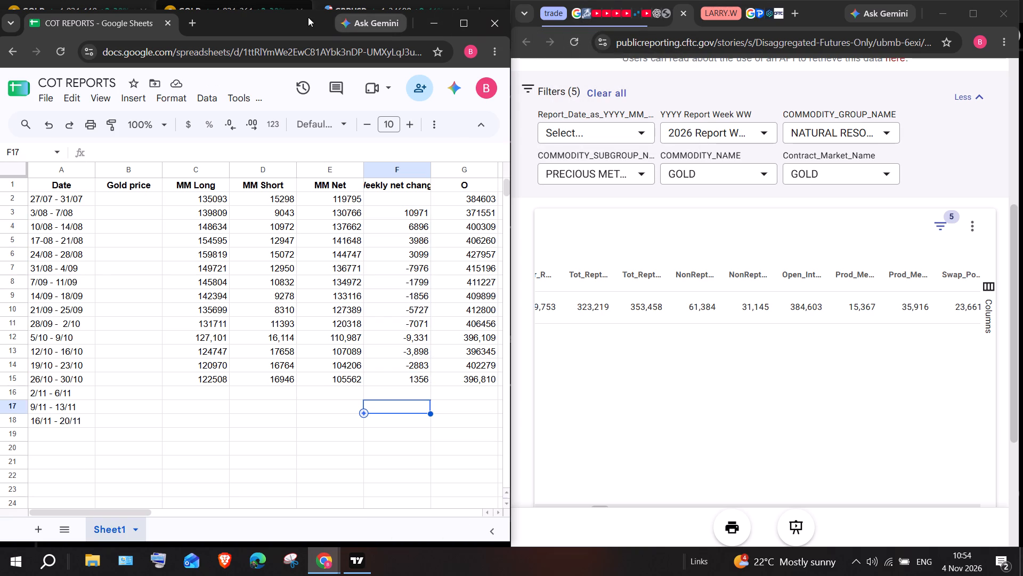
Move the COT REPORTS spreadsheet tab into the browser window holding the CFTC report and maximize that window.
drag(273, 26, 595, 13)
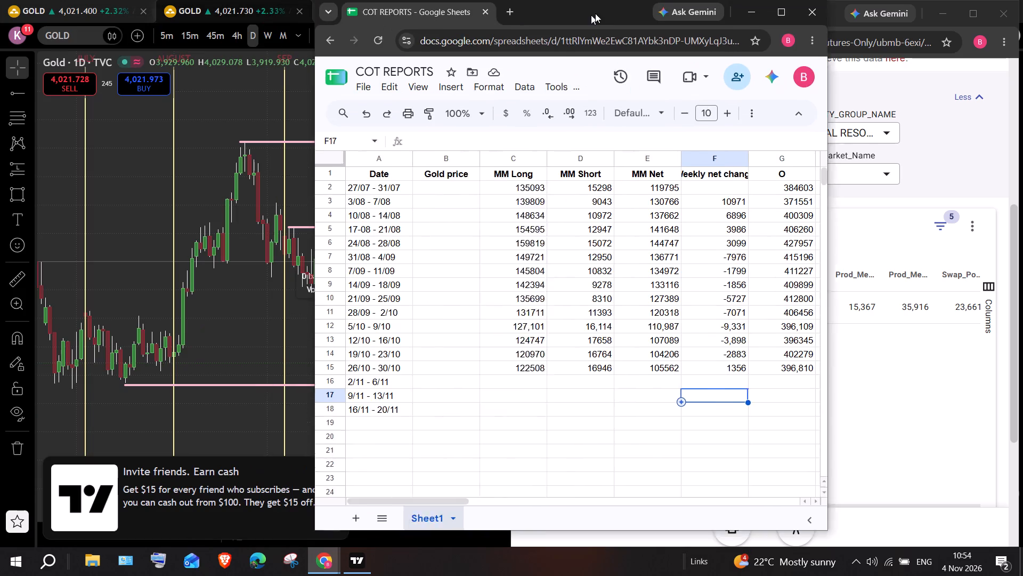
drag(595, 13, 811, 3)
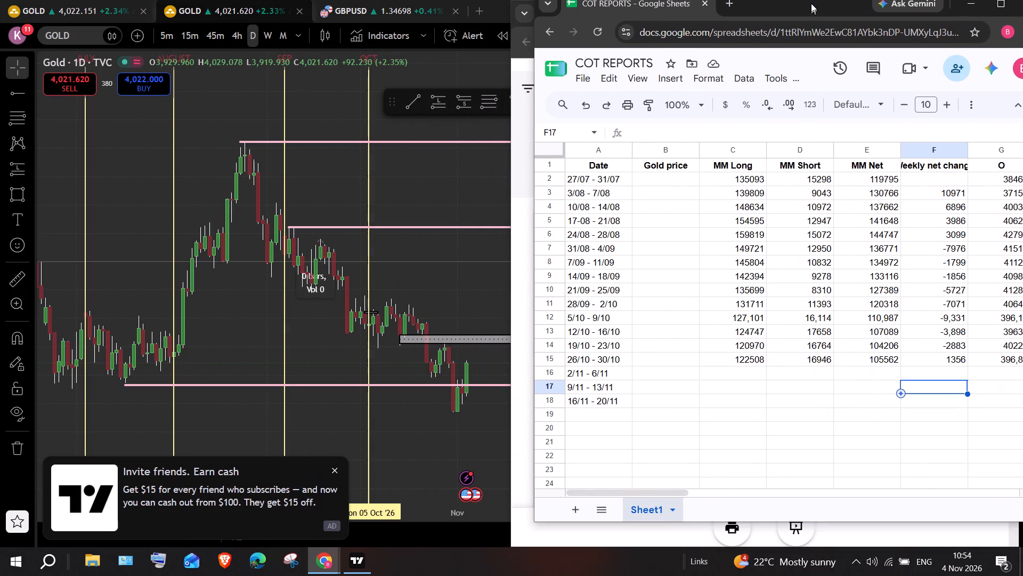
drag(811, 3, 858, 90)
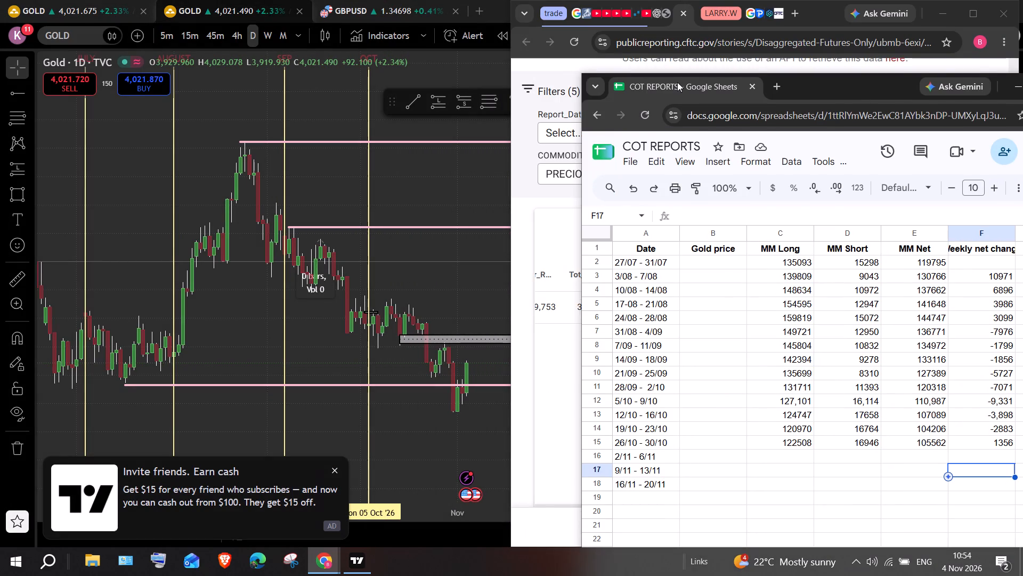
drag(677, 82, 689, 14)
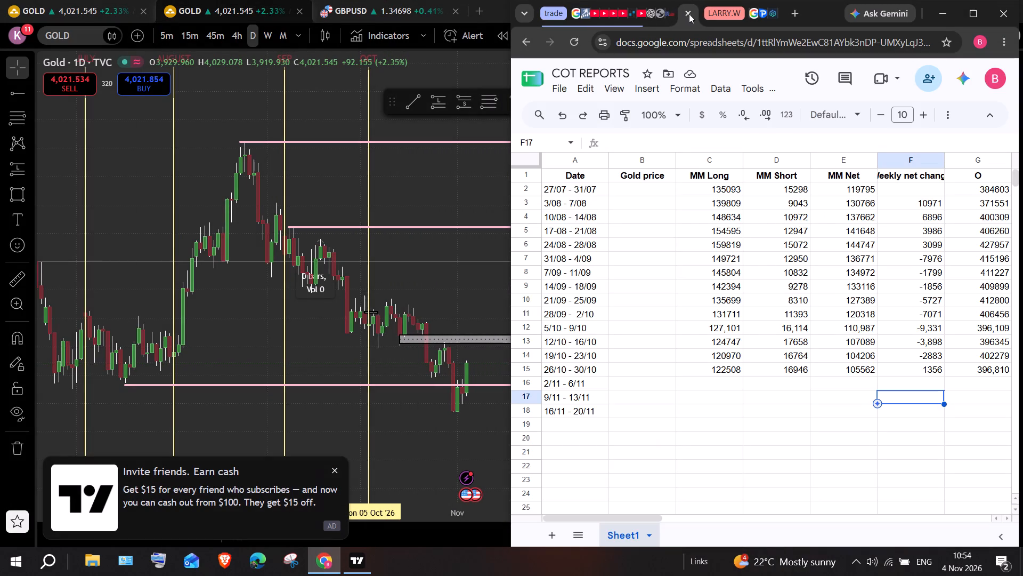
click(972, 18)
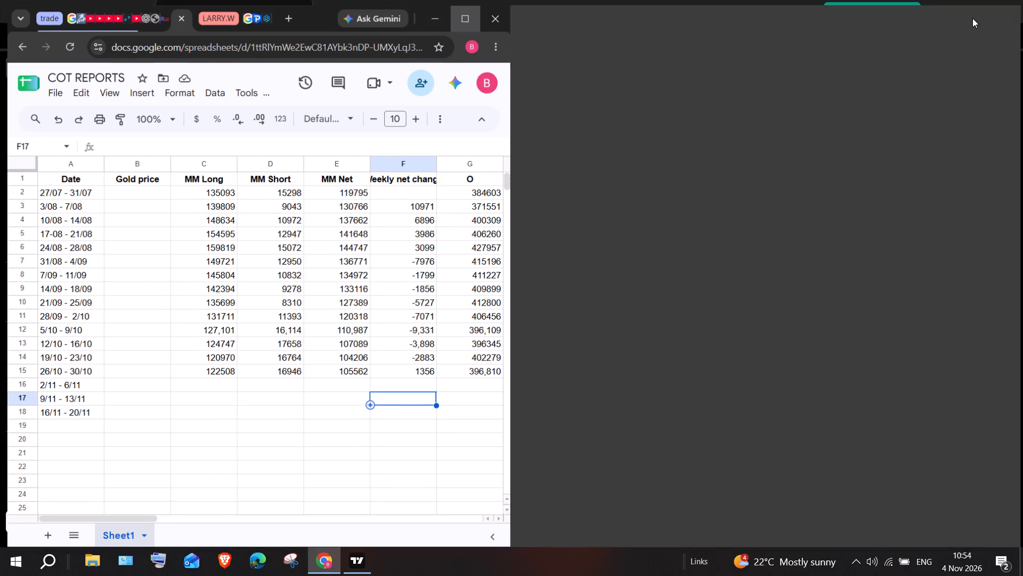
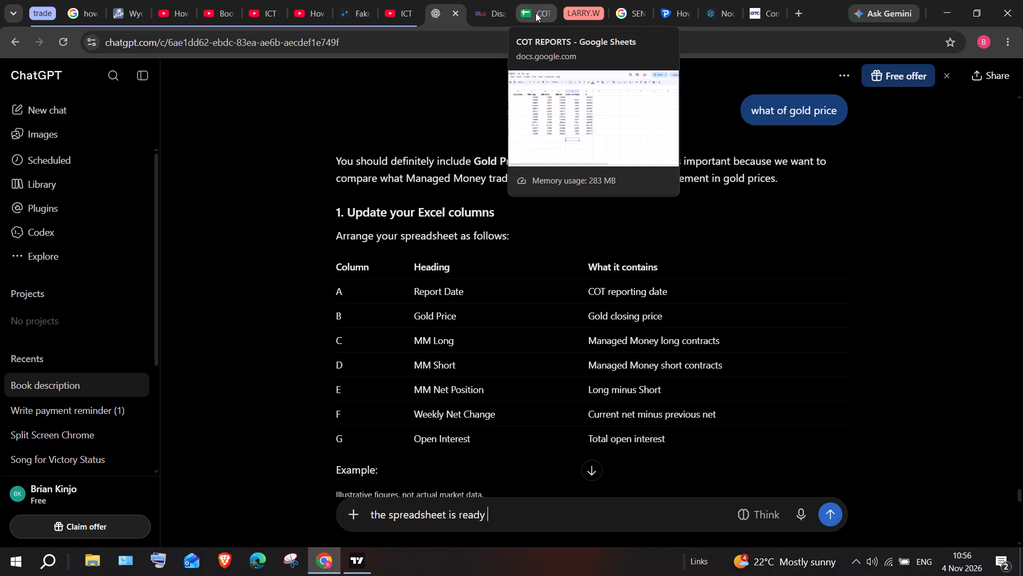
Check the first report week in the COT REPORTS spreadsheet and examine the 28 July 2026 candle on TradingView's daily gold chart.
click(535, 13)
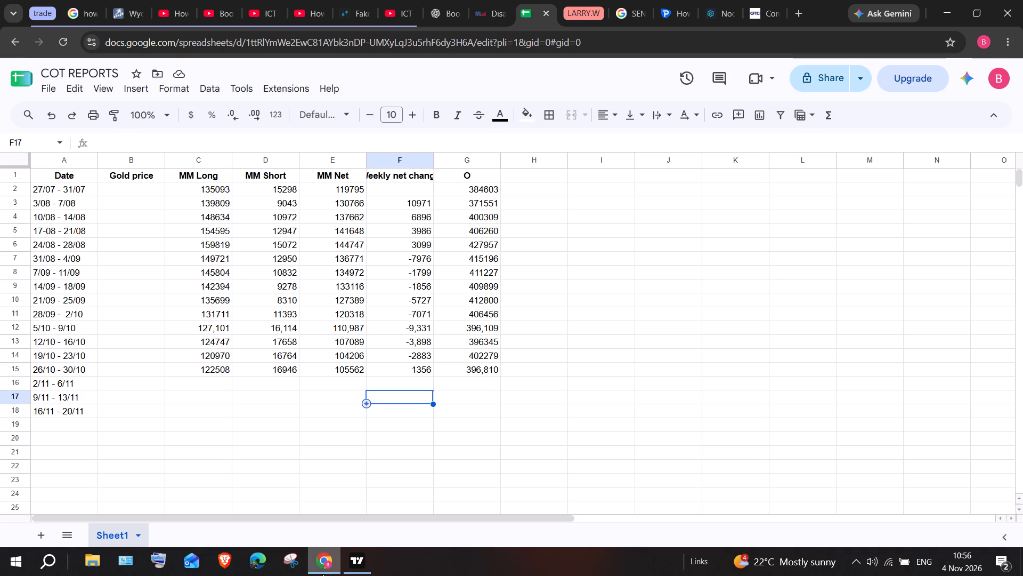
click(359, 558)
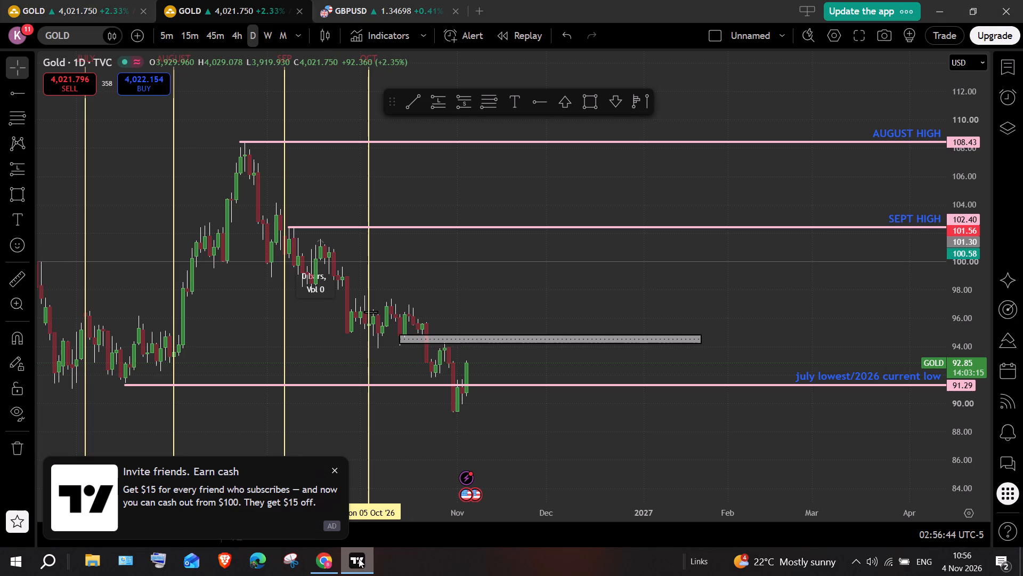
scroll(314, 280, right, 7)
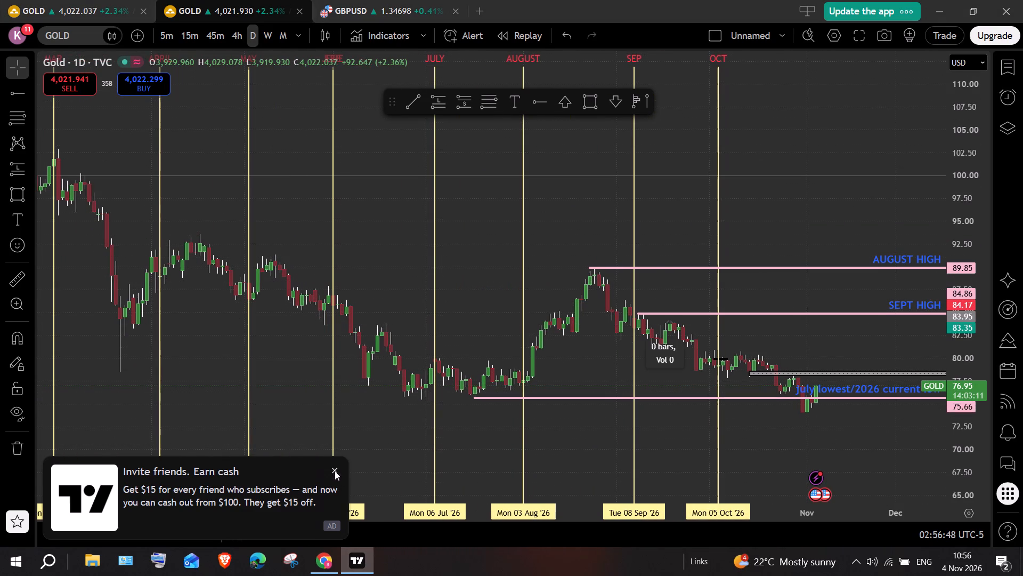
click(335, 468)
scroll(335, 468, right, 1)
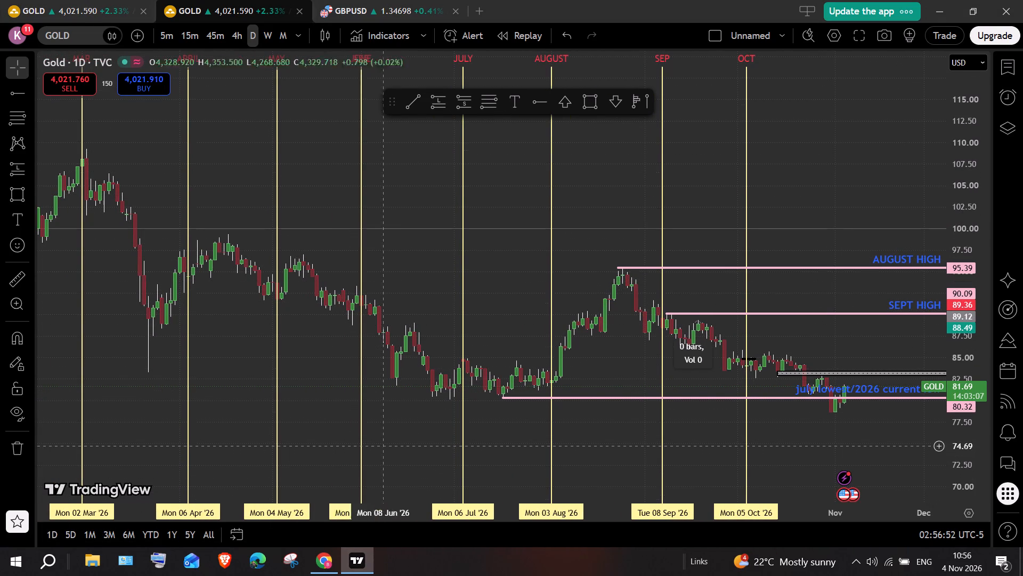
scroll(488, 433, left, 2)
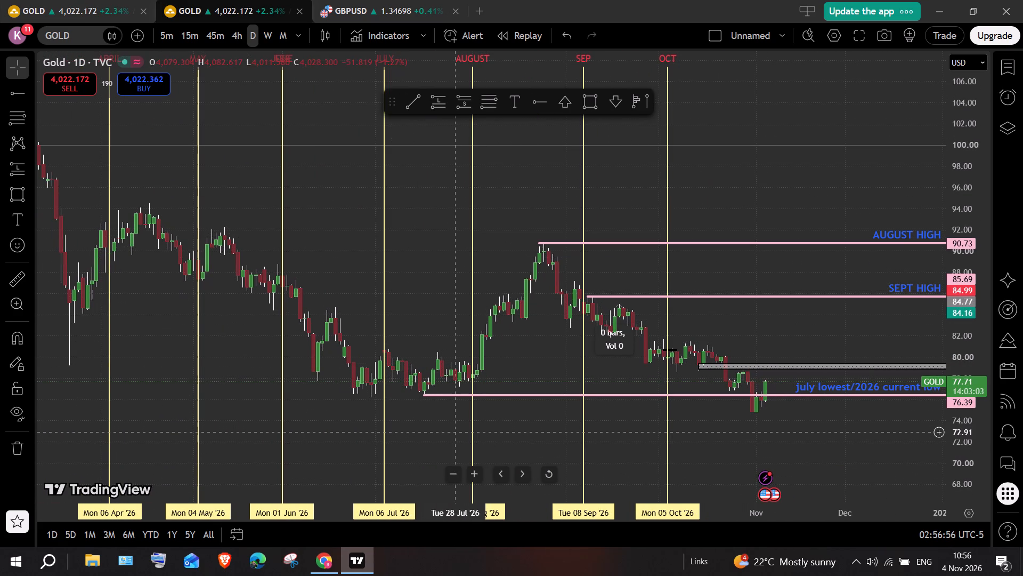
click(329, 564)
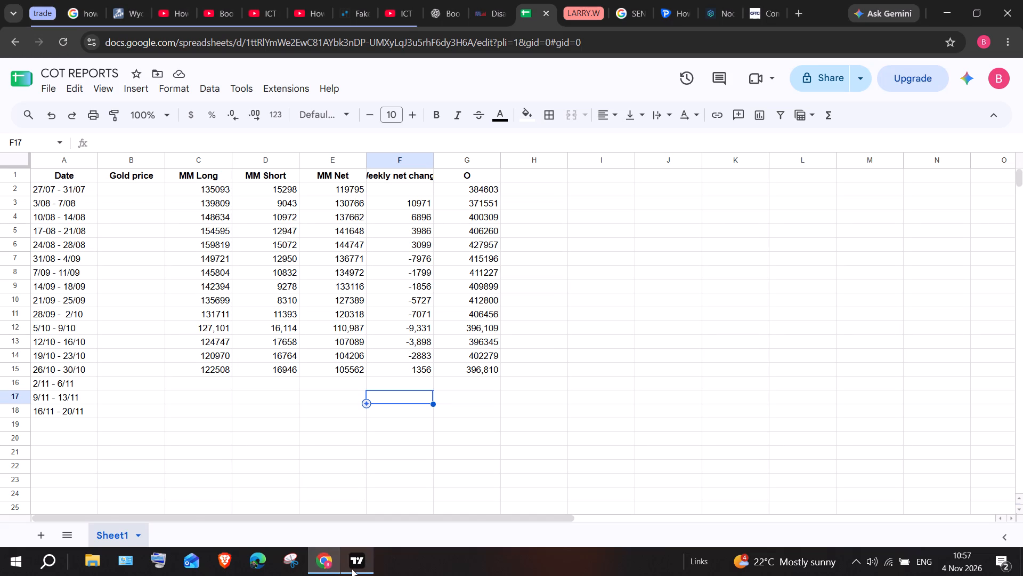
click(352, 569)
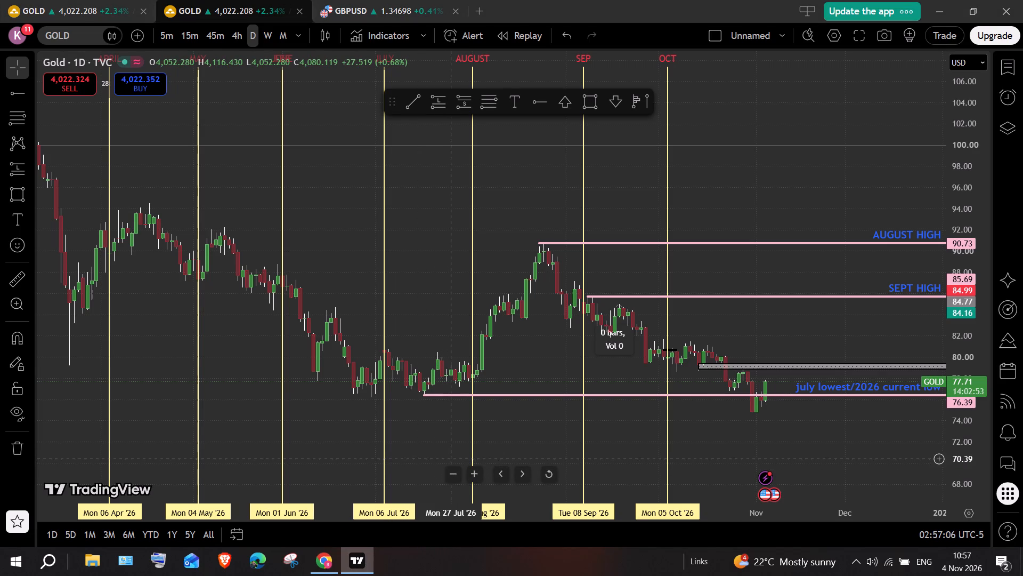
click(454, 455)
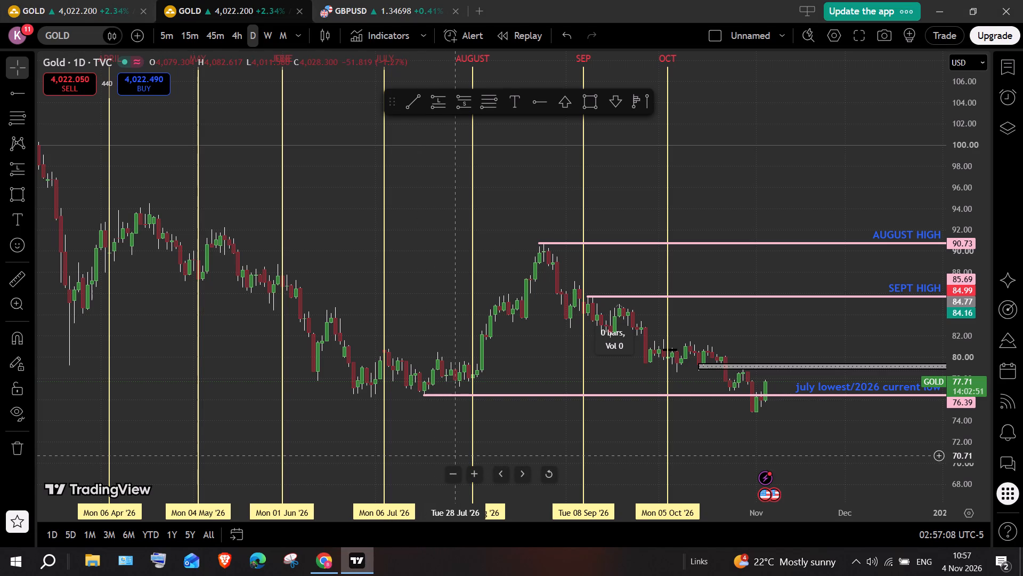
right_click(454, 380)
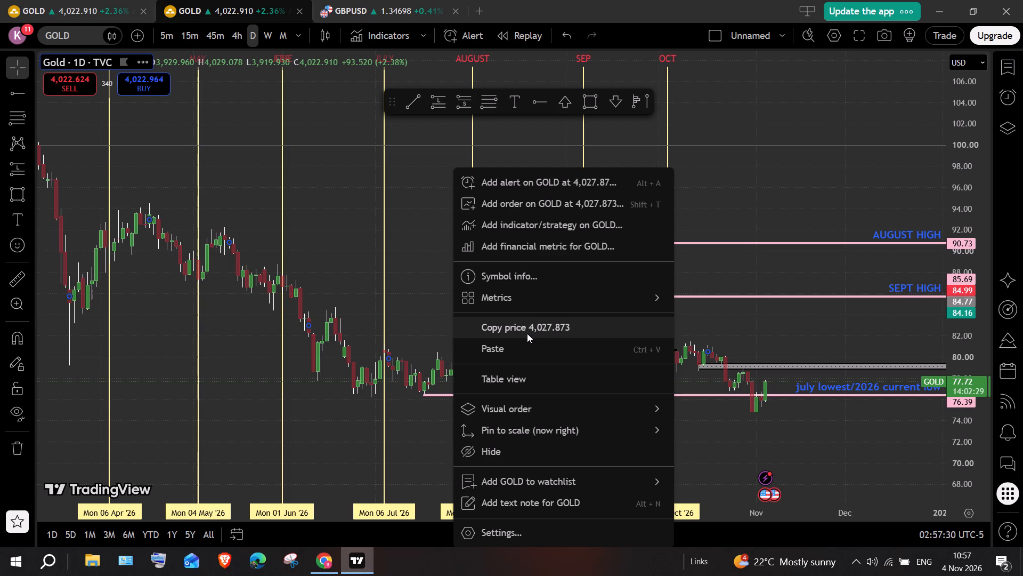
click(435, 411)
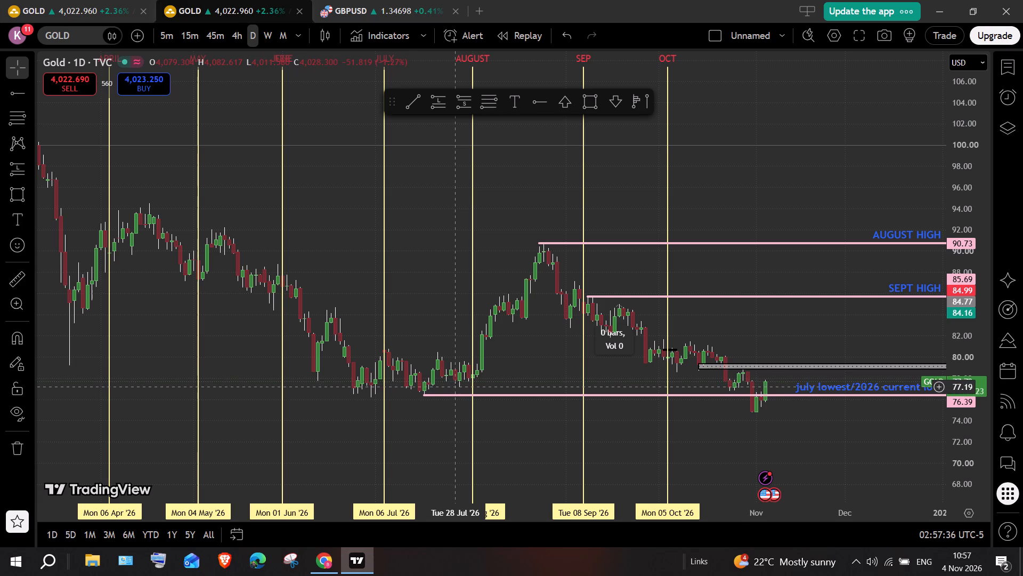
click(454, 381)
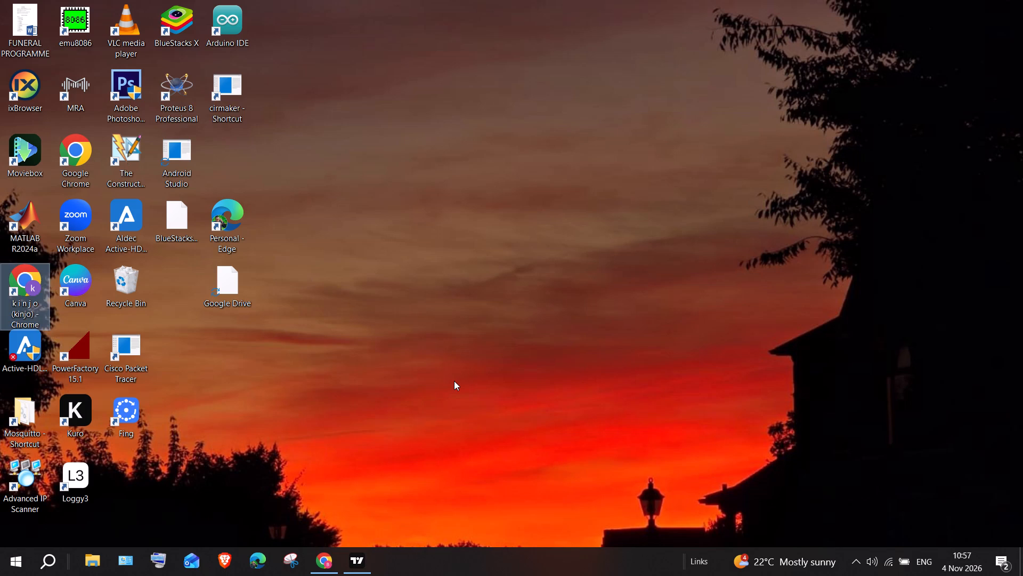
Inspect the 28 July 2026 candle closely in TradingView and enter 100.24 as the spreadsheet's gold price for 27/07 - 31/07.
click(362, 558)
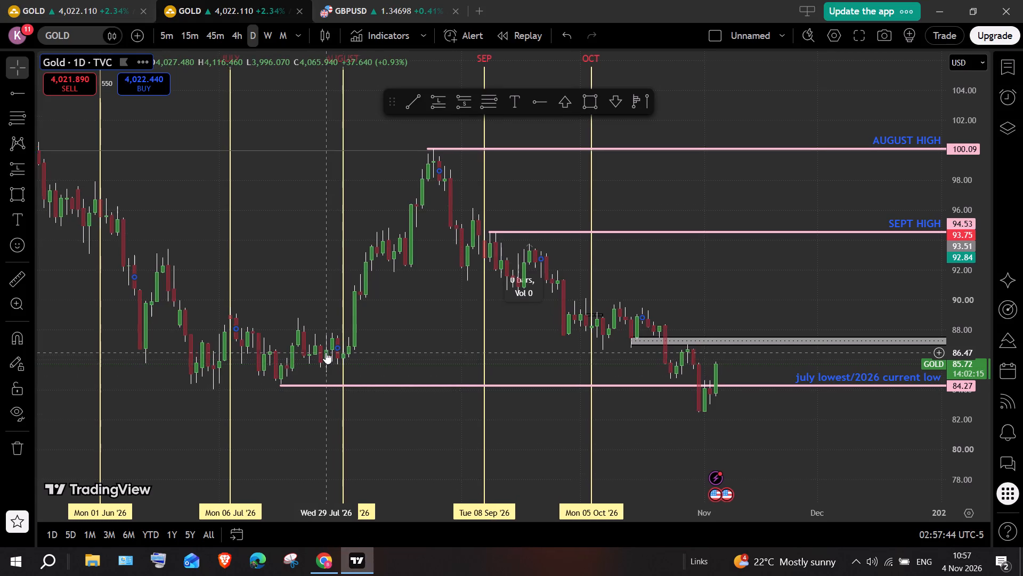
scroll(326, 352, up, 10)
scroll(326, 352, right, 2)
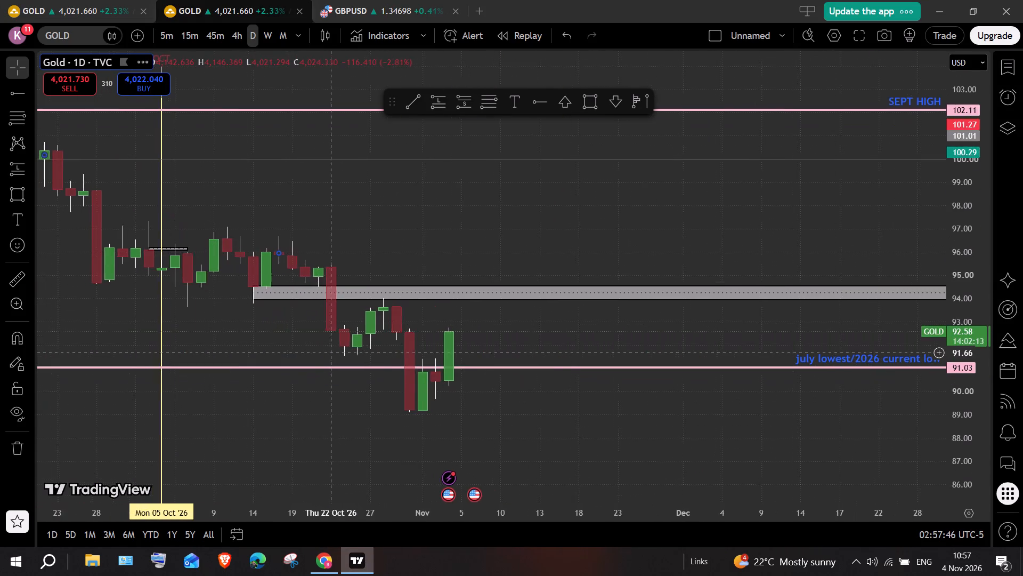
scroll(326, 352, right, 14)
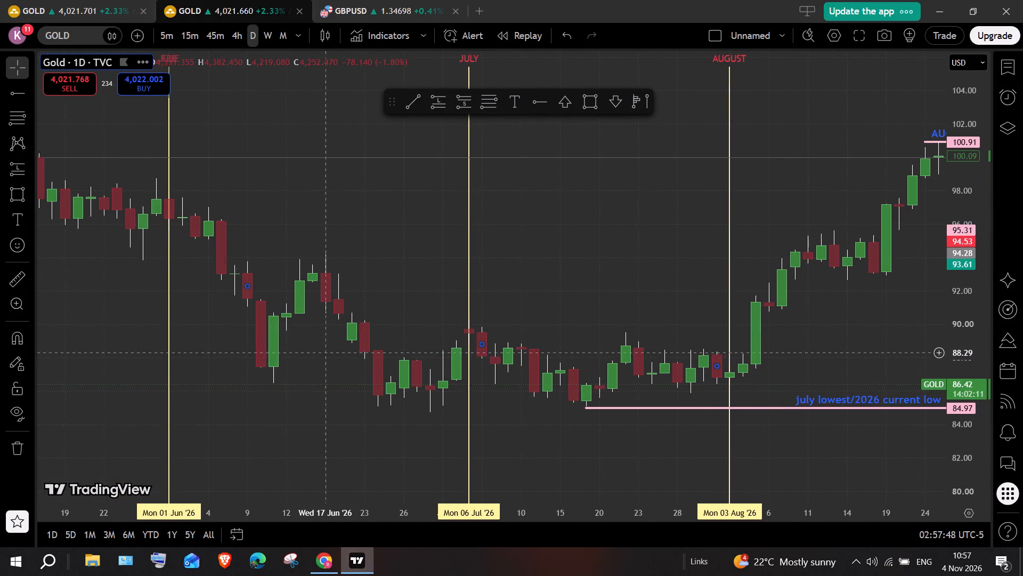
scroll(326, 352, left, 2)
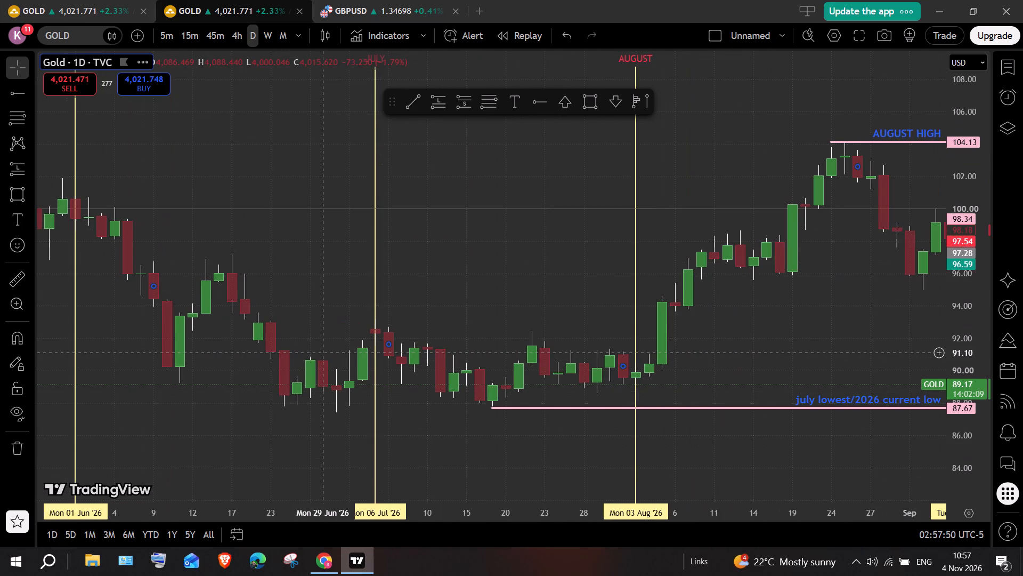
scroll(326, 352, left, 1)
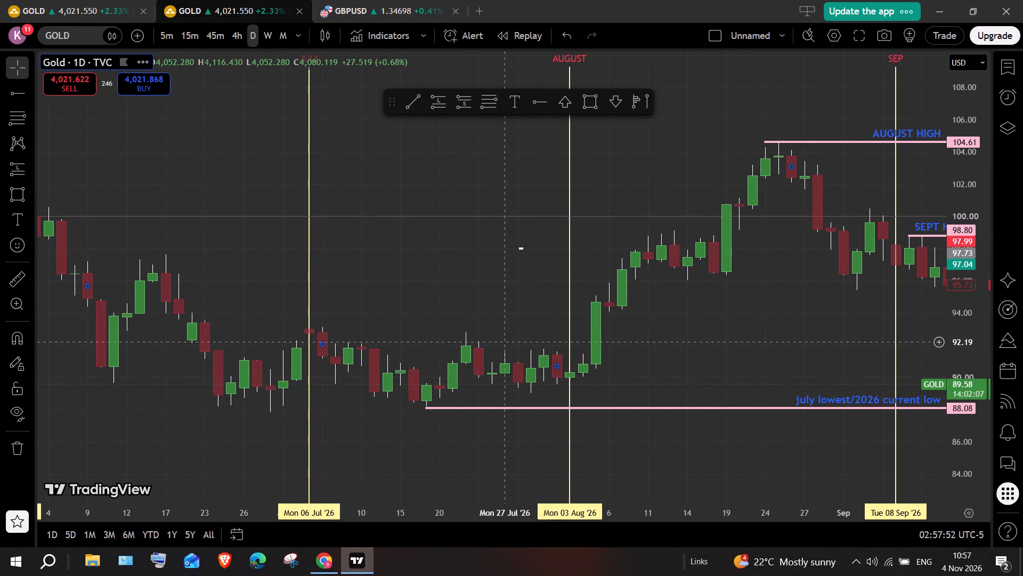
scroll(505, 342, up, 2)
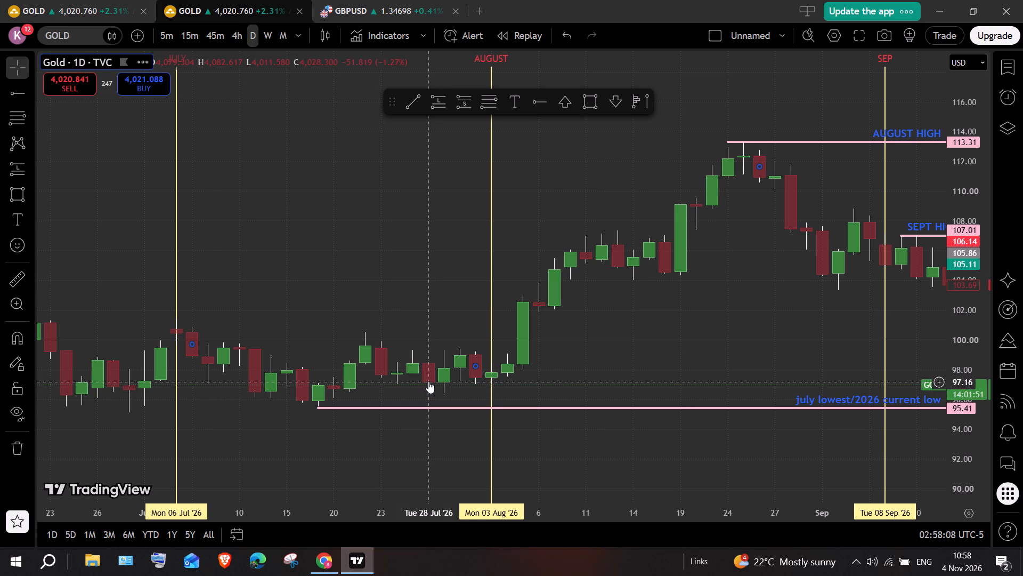
ctrl+scroll(428, 381, up, 14)
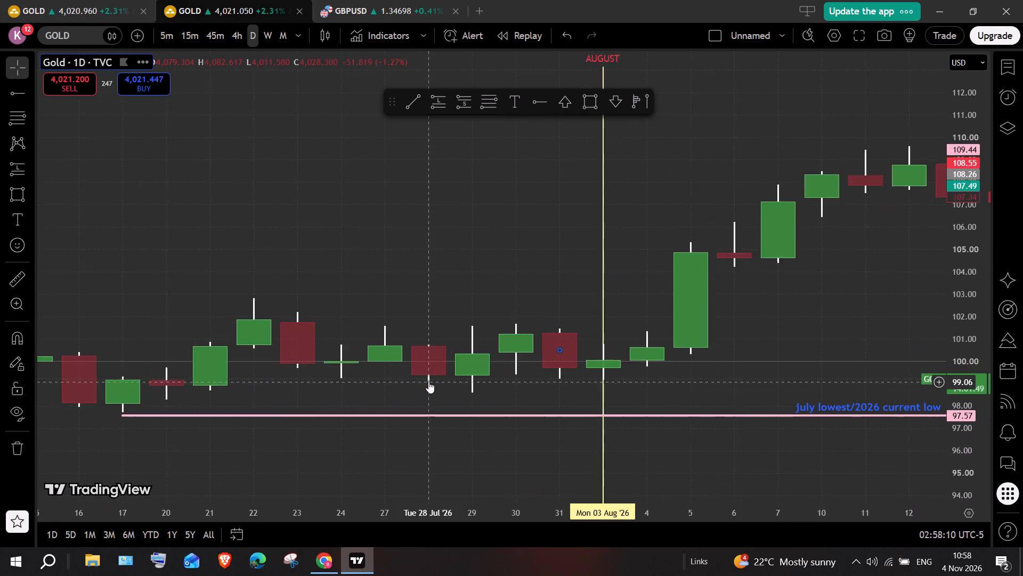
ctrl+scroll(428, 381, up, 3)
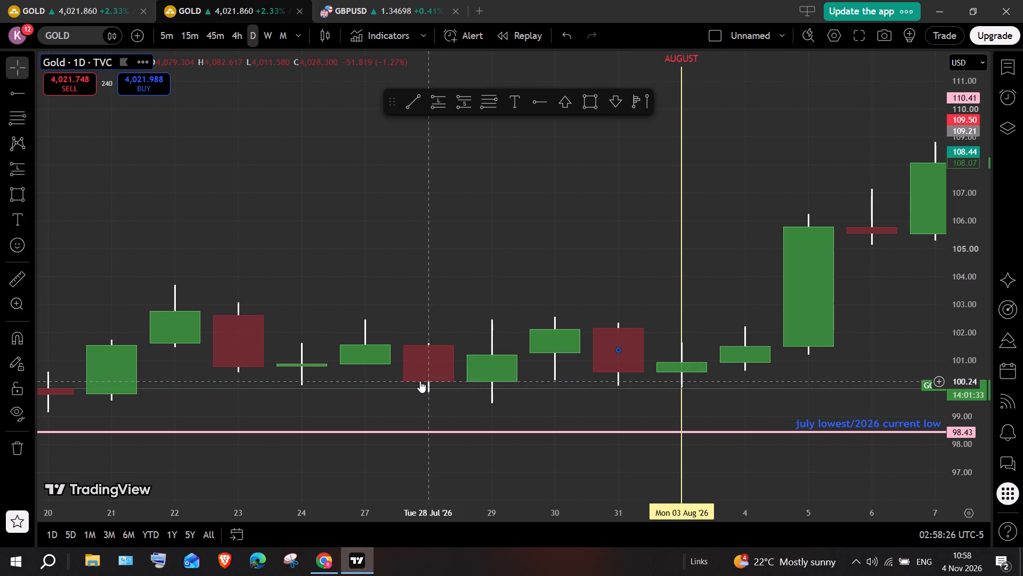
click(322, 575)
click(322, 571)
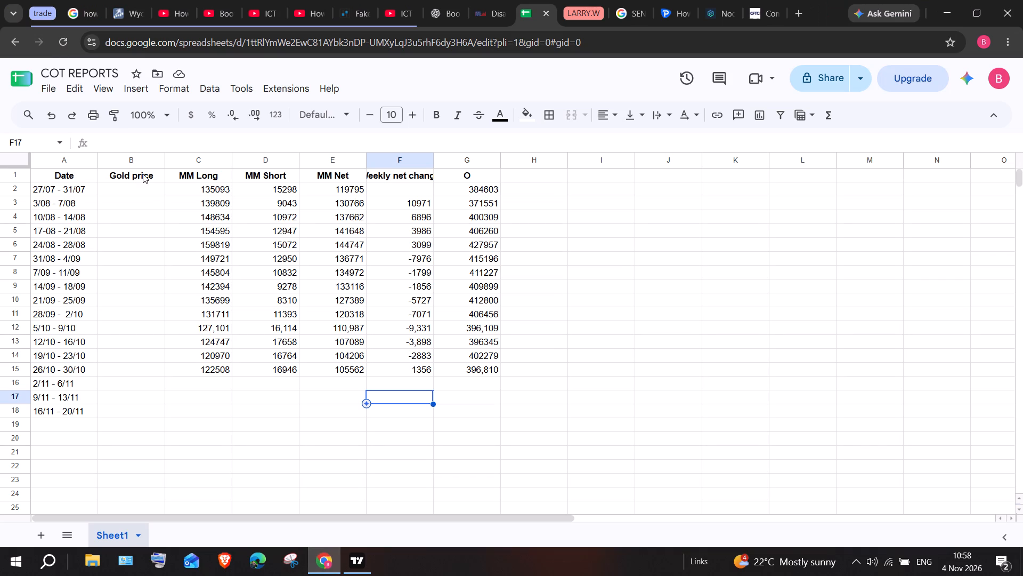
click(129, 186)
text(100)
text(.24)
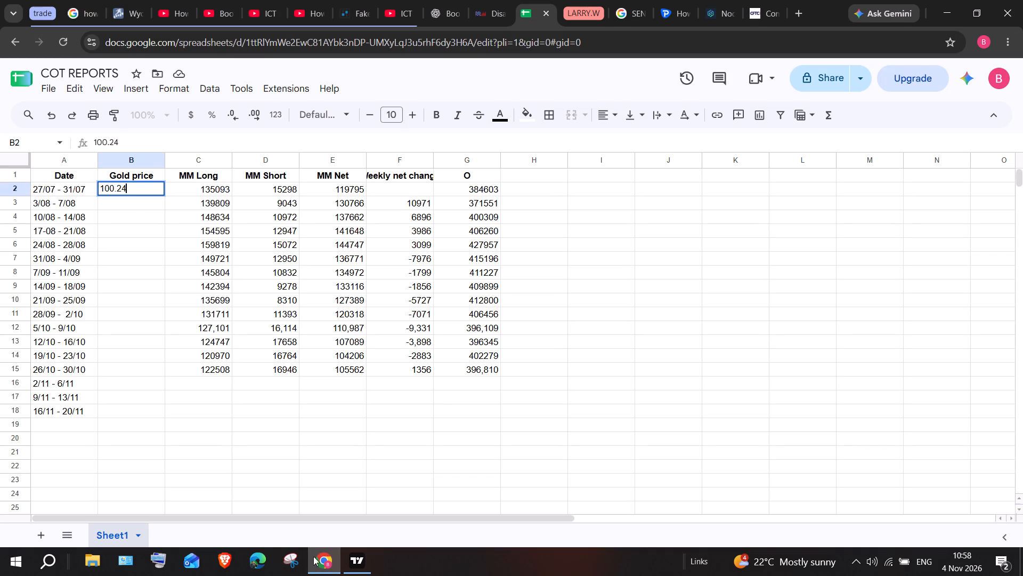
Read the closing level of the 4 August 2026 candle in TradingView and enter 99.89 as the spreadsheet's gold price for 3/08 - 7/08.
click(354, 561)
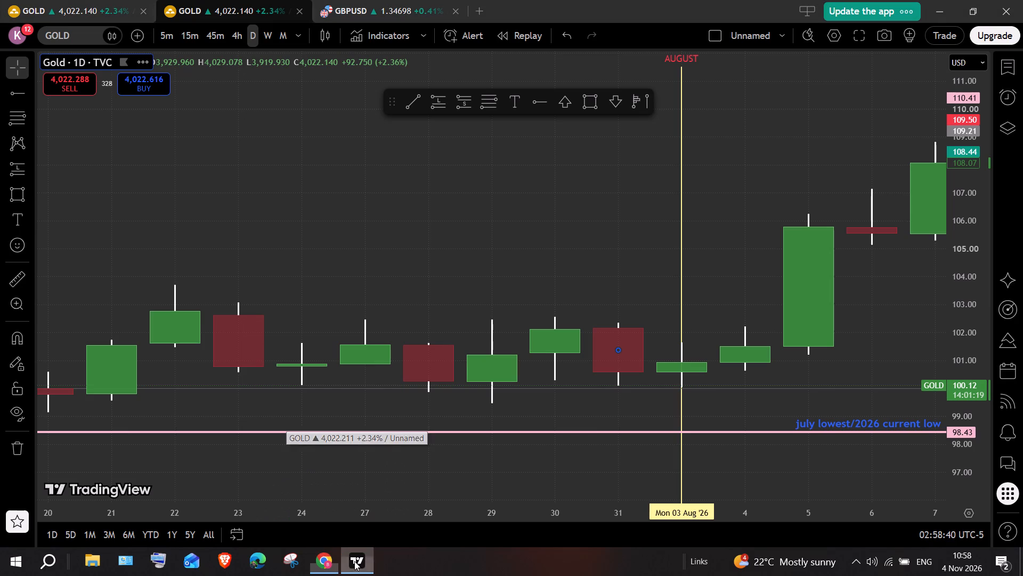
scroll(582, 430, left, 4)
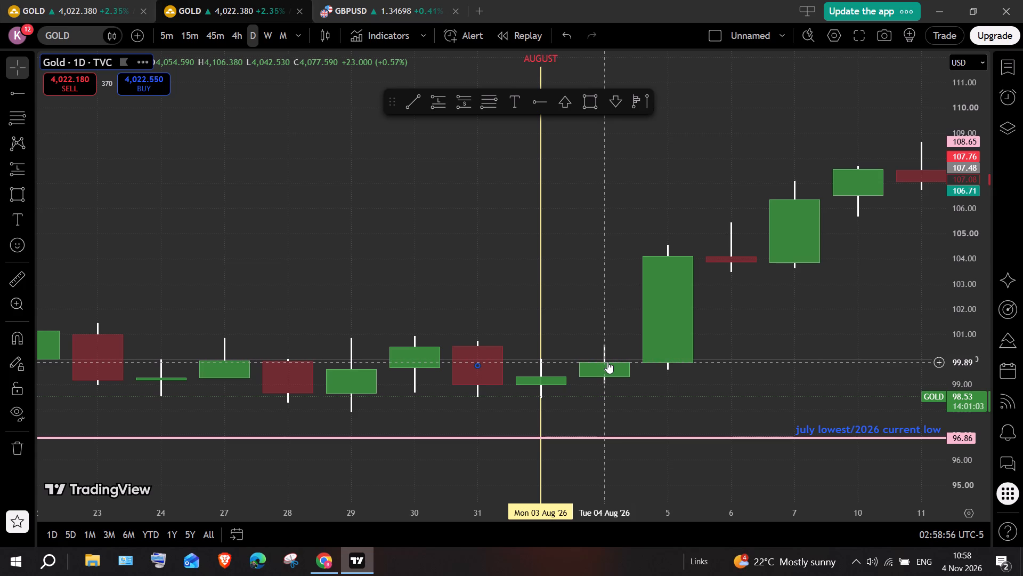
click(321, 569)
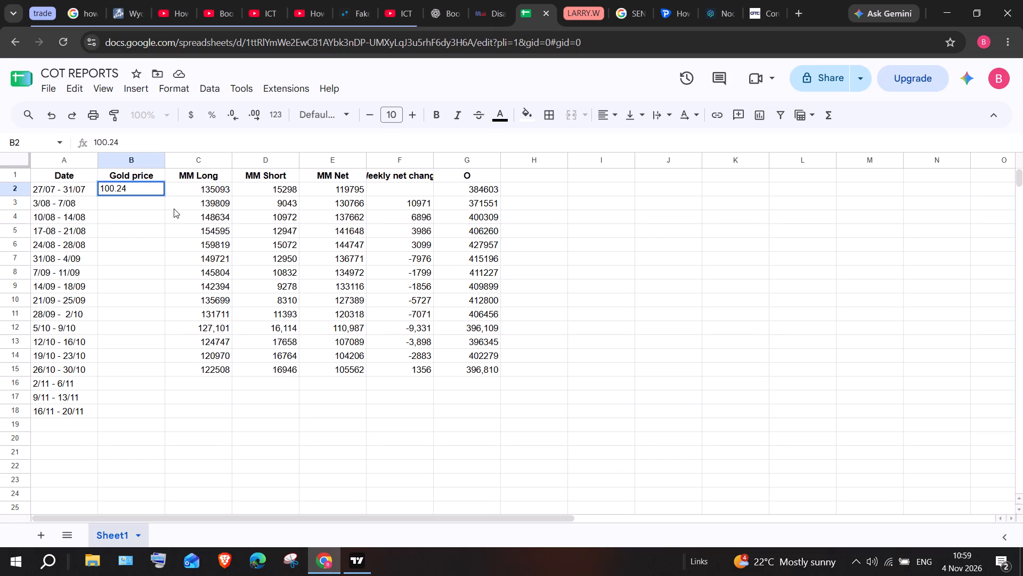
key(Down)
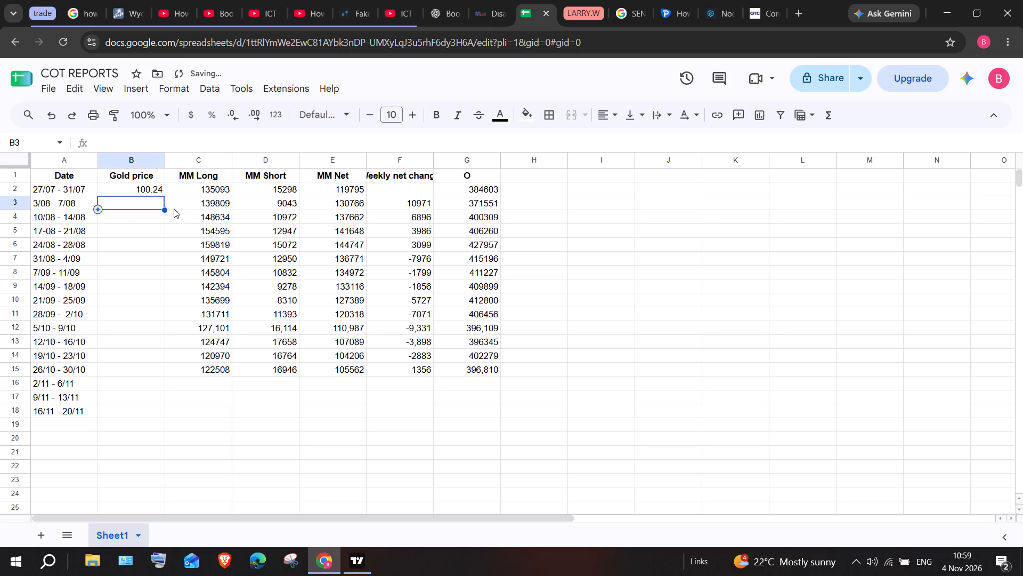
text(99.)
text(89)
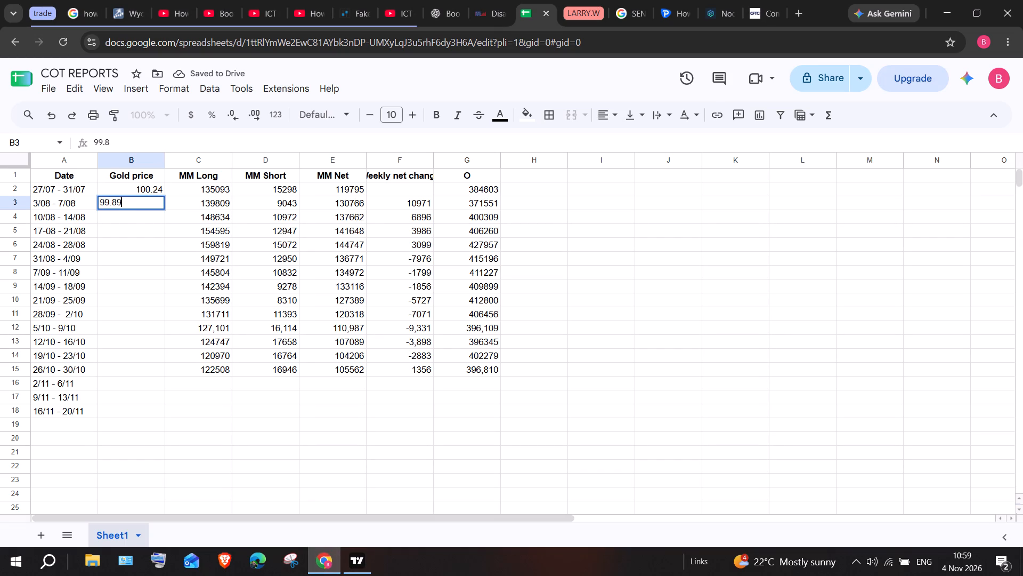
Recheck the closing levels of the 28 July and 4 August 2026 candles on TradingView's daily gold chart.
click(345, 564)
click(325, 557)
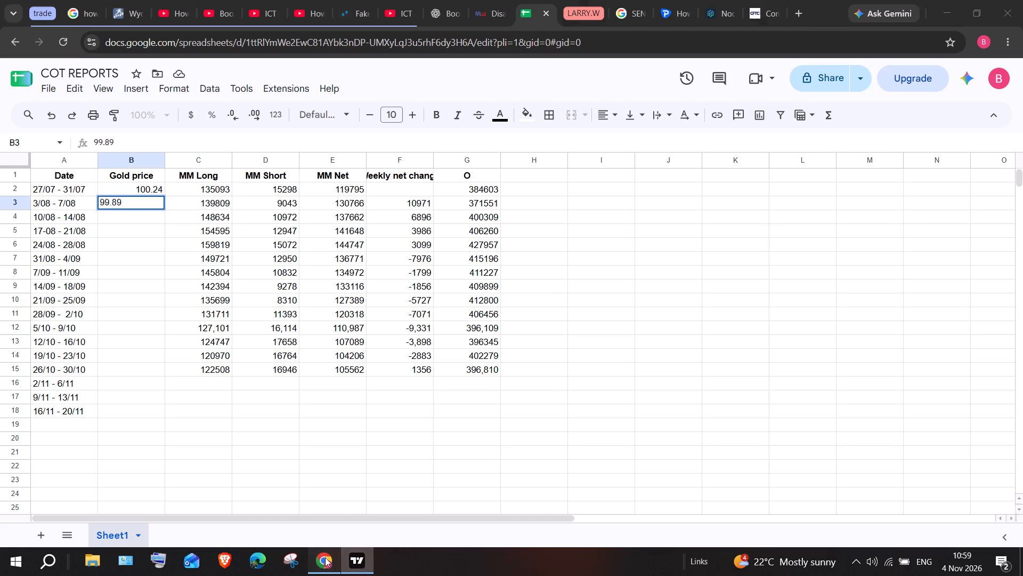
click(367, 562)
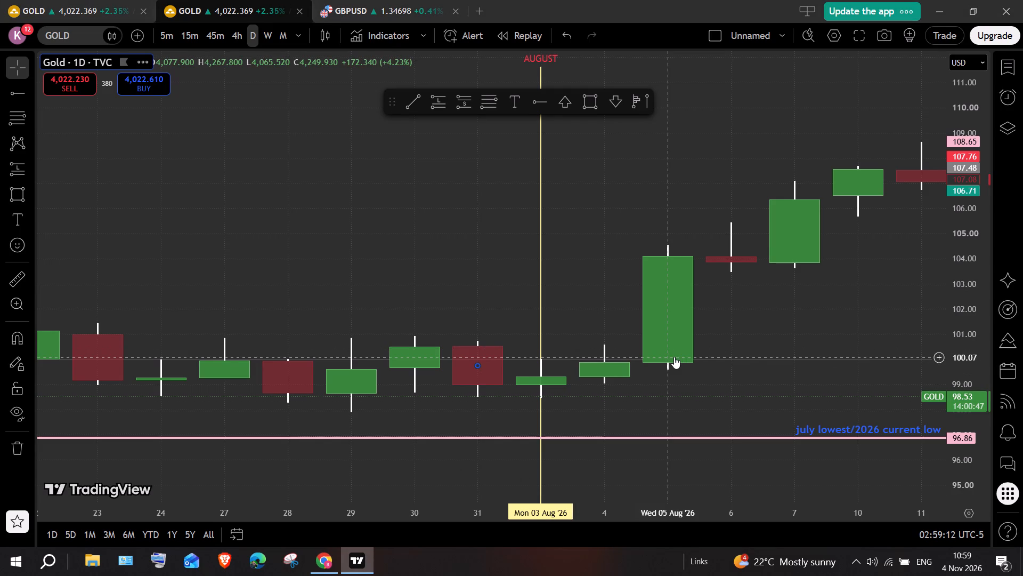
scroll(674, 357, left, 7)
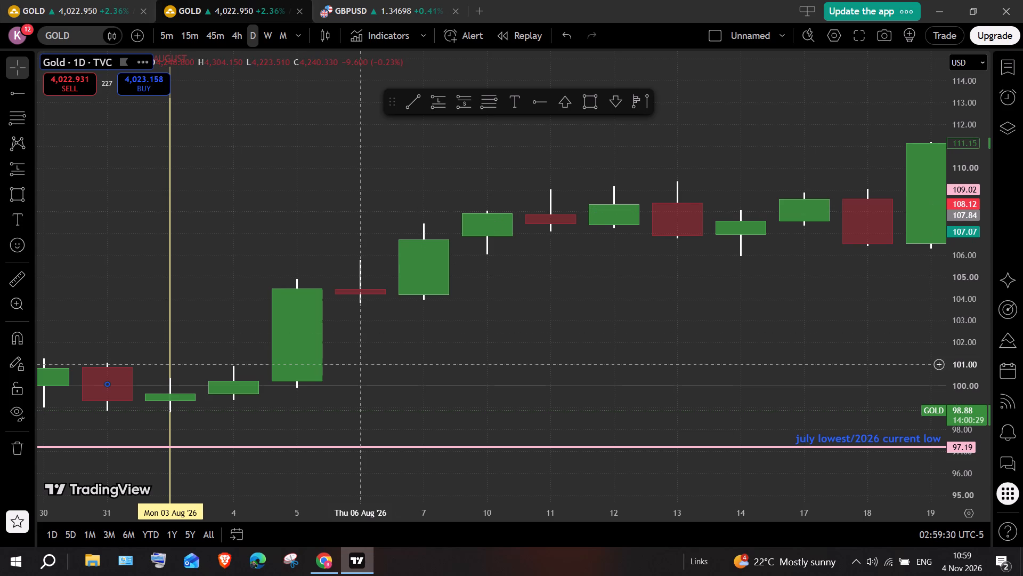
scroll(369, 364, right, 2)
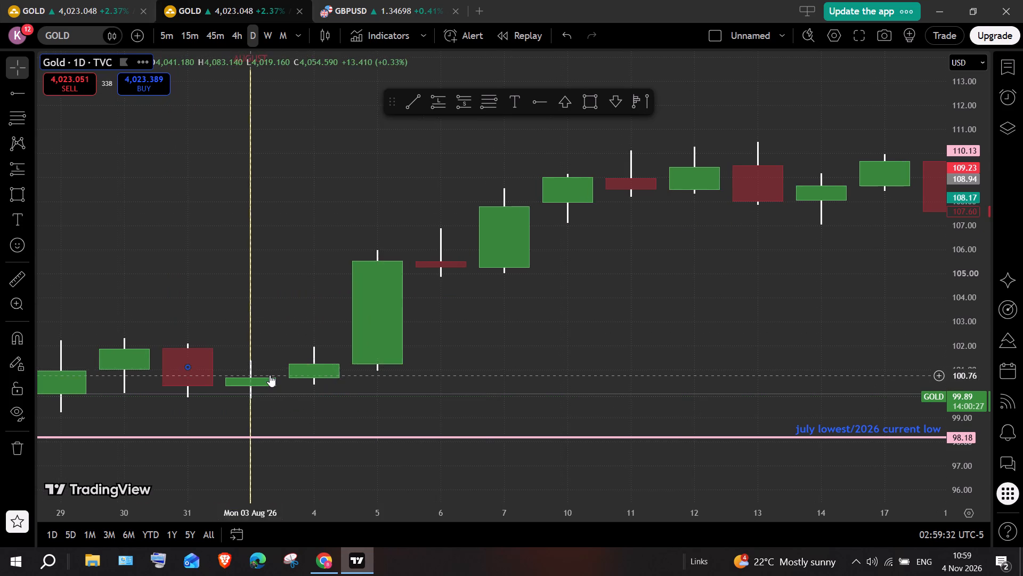
scroll(270, 375, right, 5)
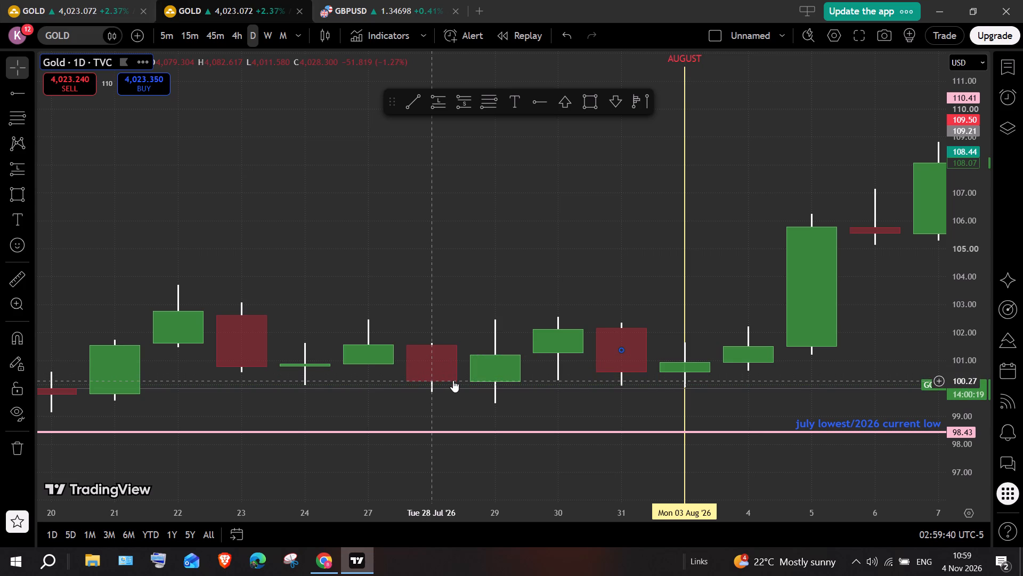
scroll(608, 339, left, 2)
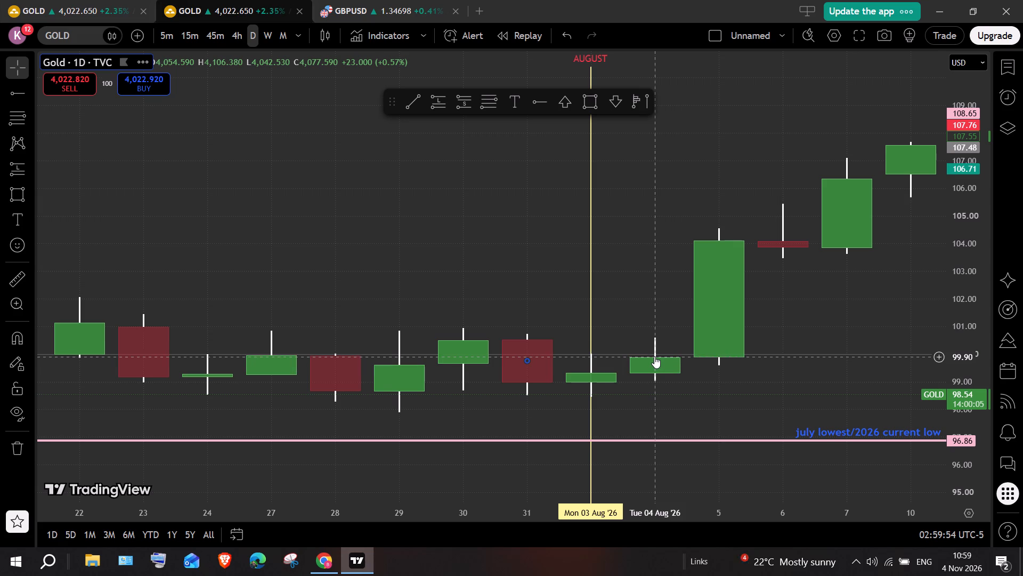
Read the closing level of the 11 August 2026 candle and enter 108.47 as the spreadsheet's gold price for 10/08 - 14/08.
scroll(654, 356, left, 4)
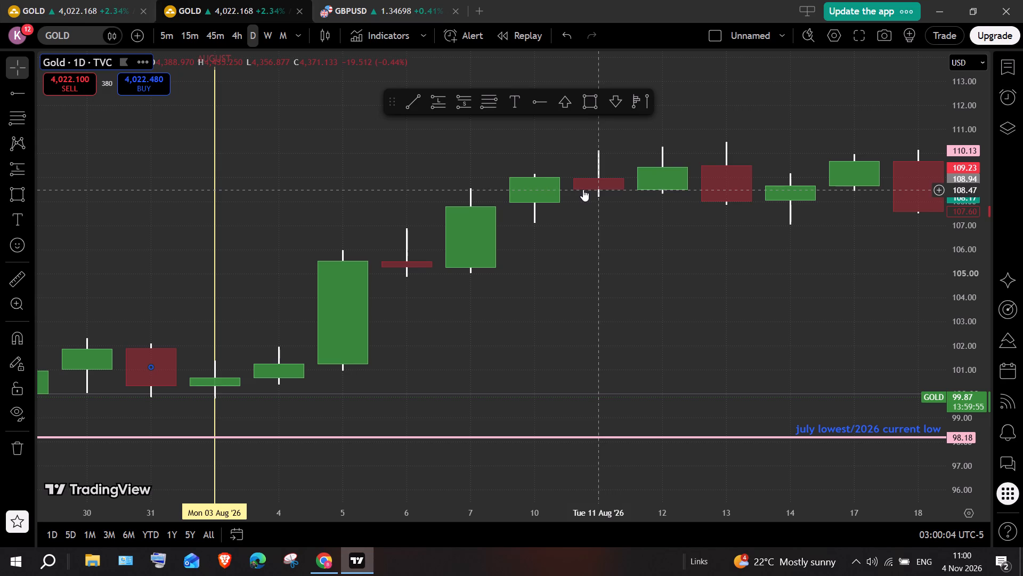
click(324, 560)
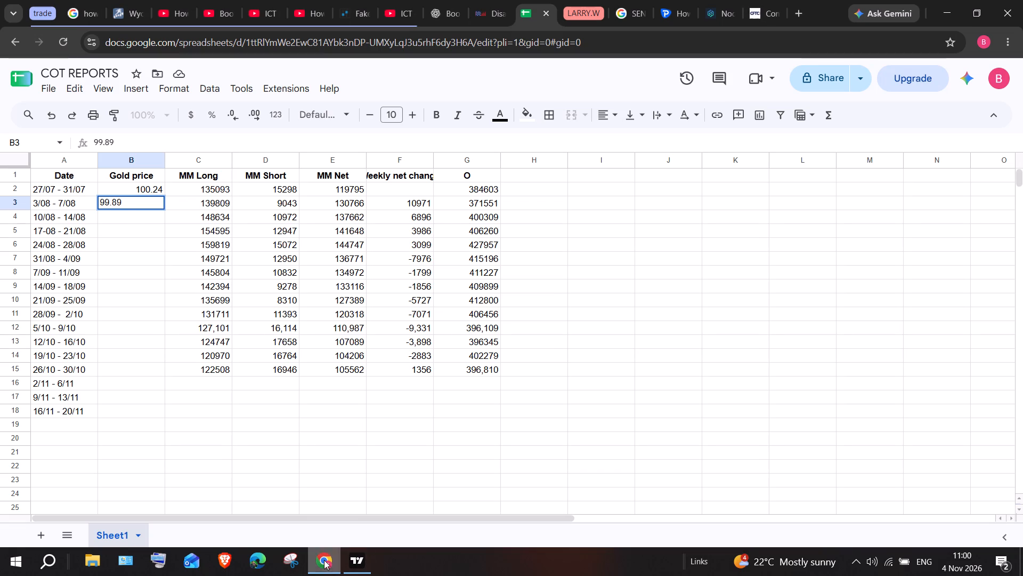
click(109, 218)
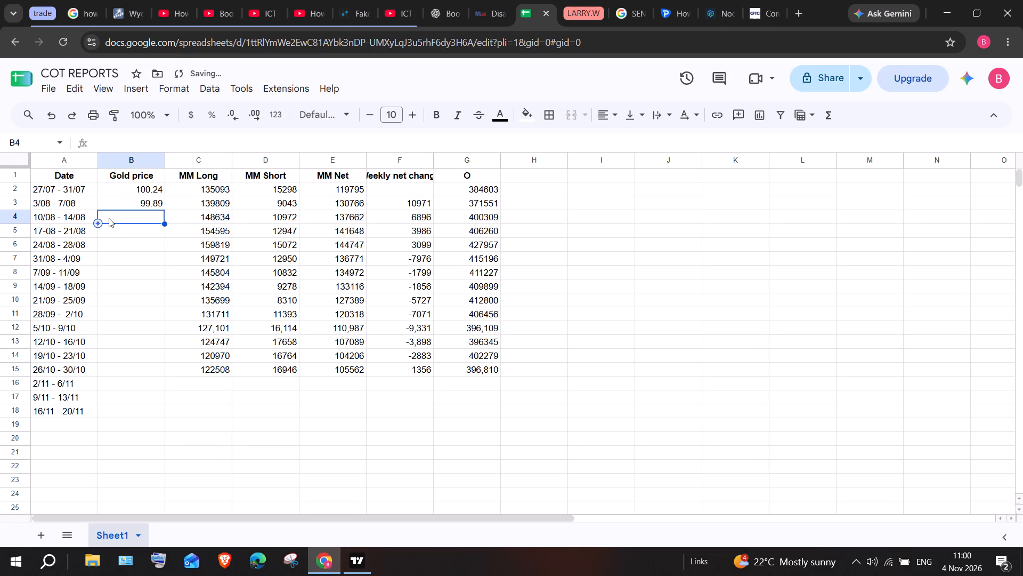
text(108)
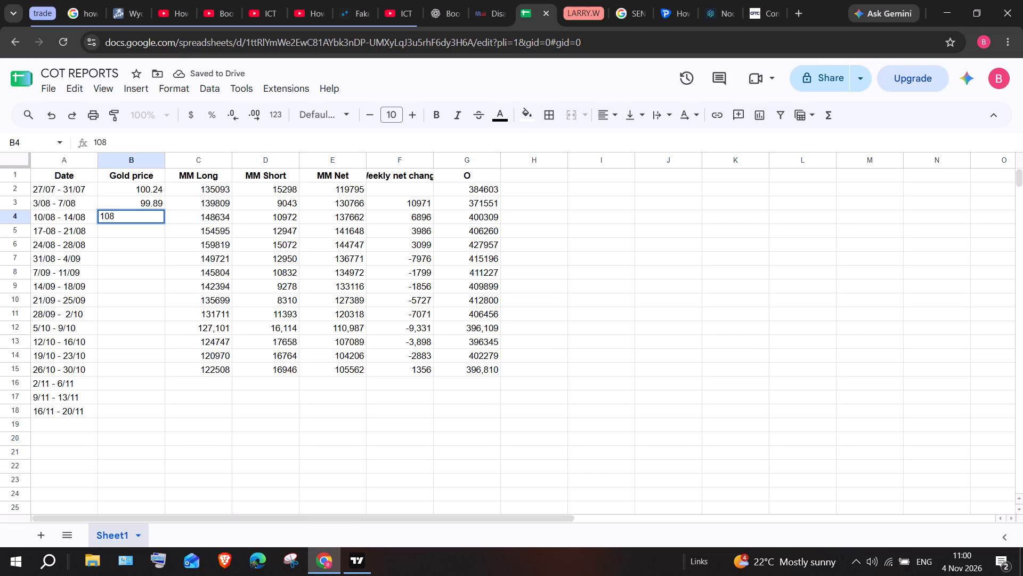
key(period)
text(47)
Inspect the 18 August 2026 candle in TradingView and enter 102.14 as the spreadsheet's gold price for 17-08 - 21/08.
click(351, 567)
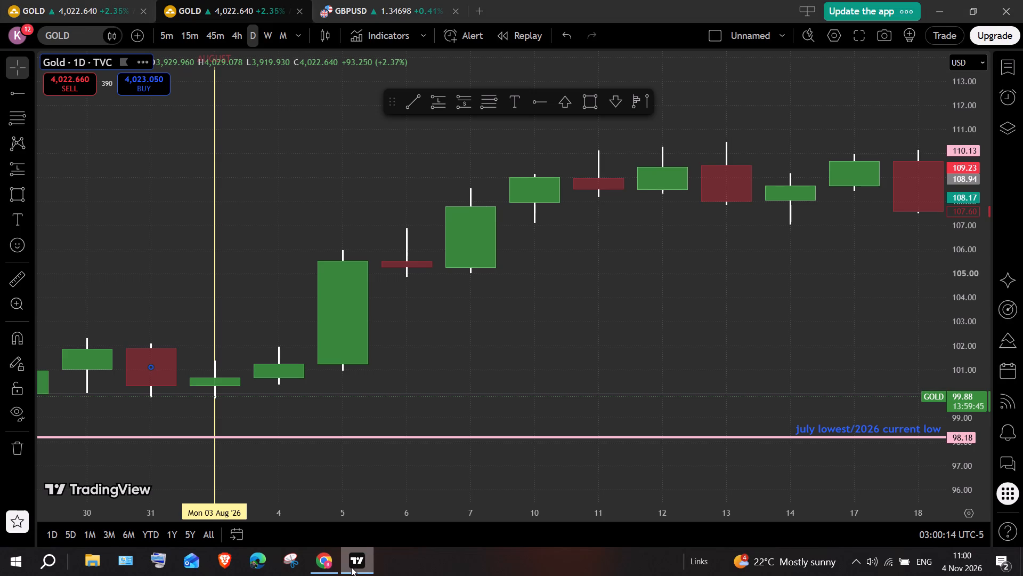
scroll(536, 434, left, 3)
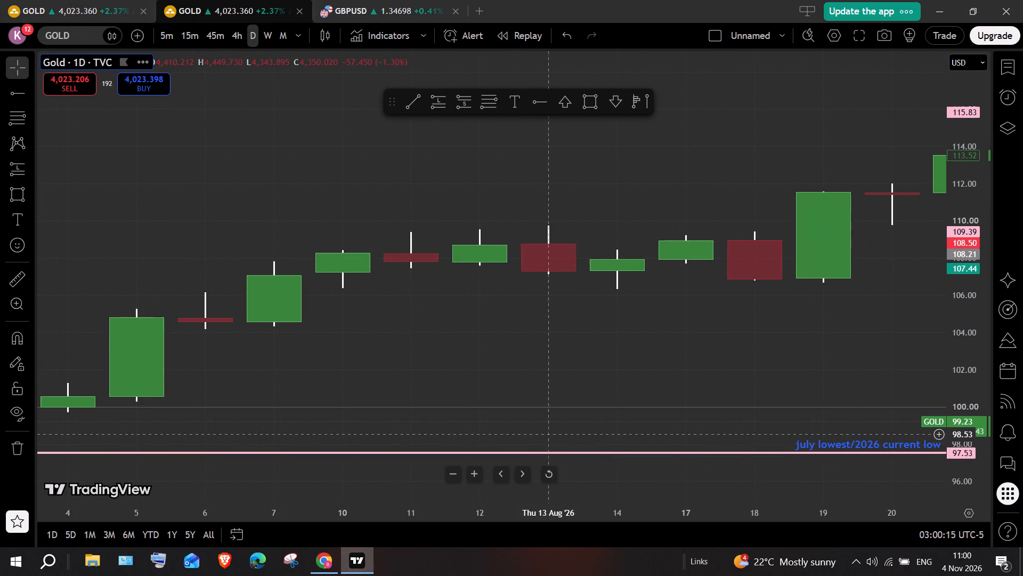
scroll(536, 434, left, 5)
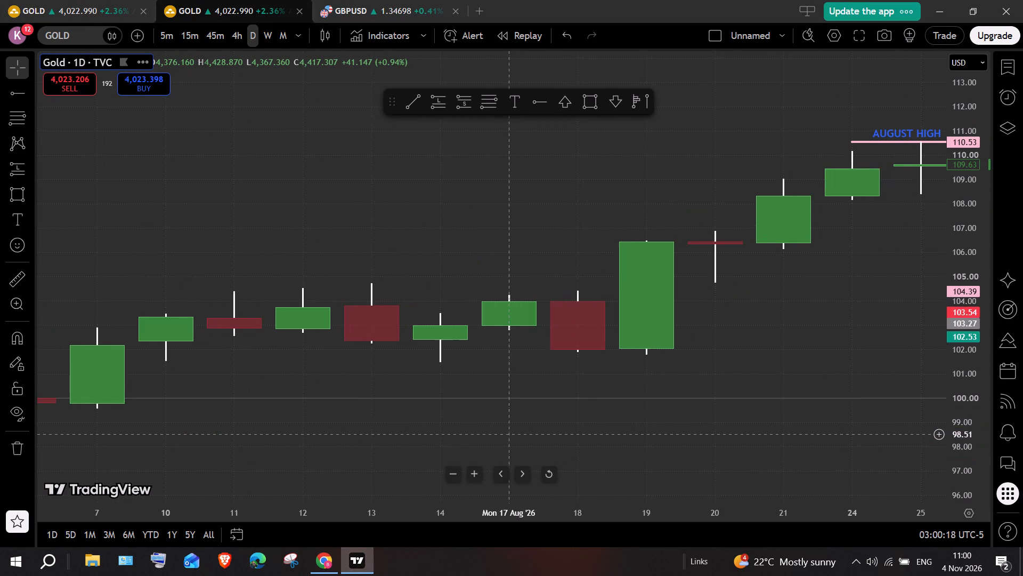
scroll(536, 434, left, 1)
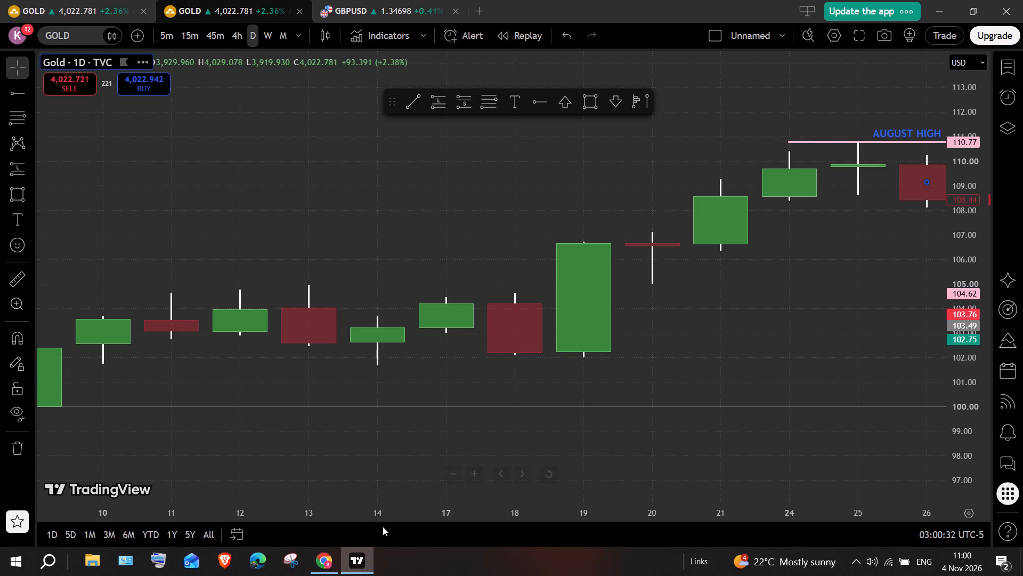
click(331, 554)
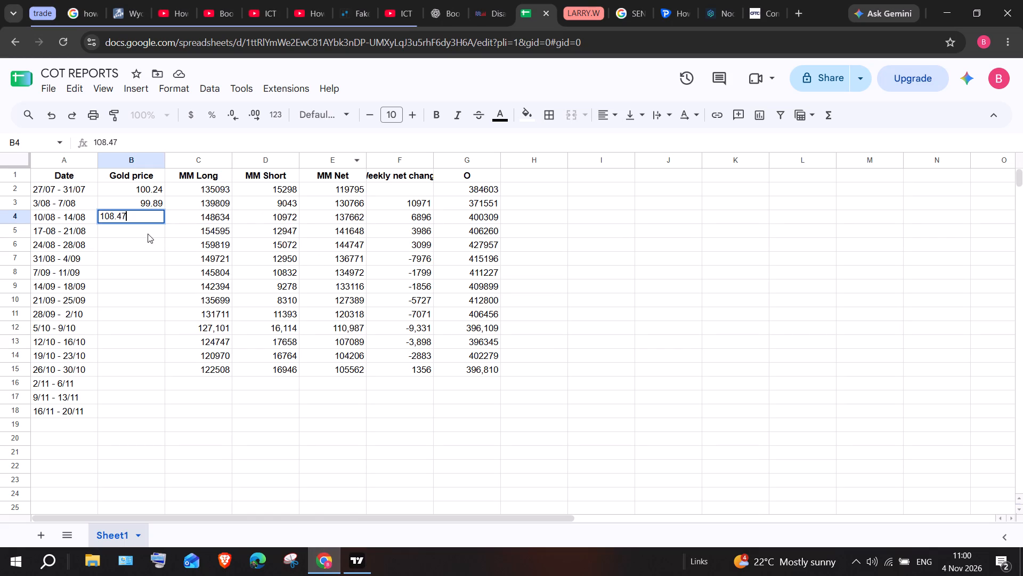
click(148, 234)
text(102.14)
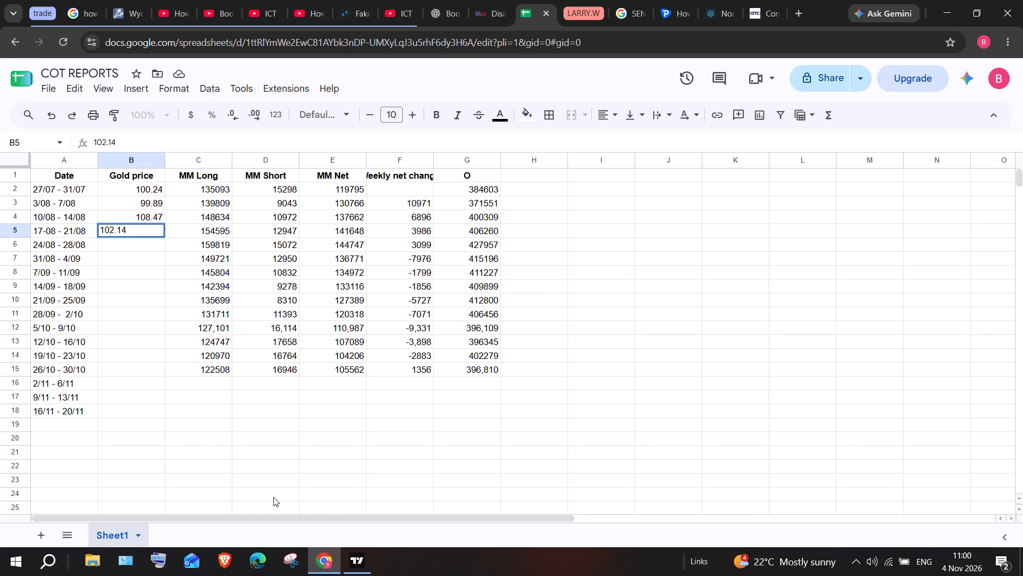
Inspect the 25 August 2026 candle in TradingView and enter 105.53 as the spreadsheet's gold price for 24/08 - 28/08.
click(347, 566)
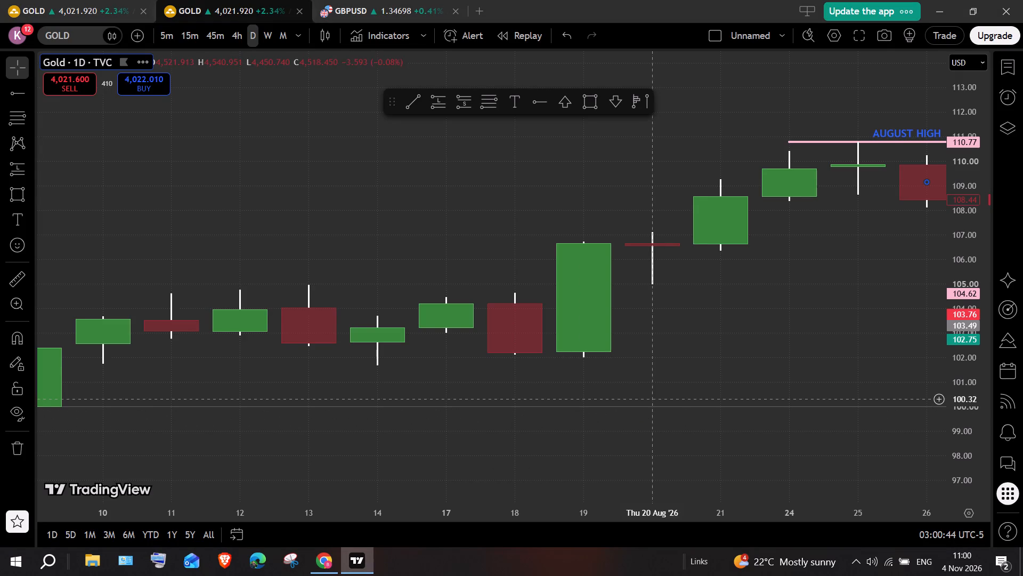
scroll(662, 398, left, 6)
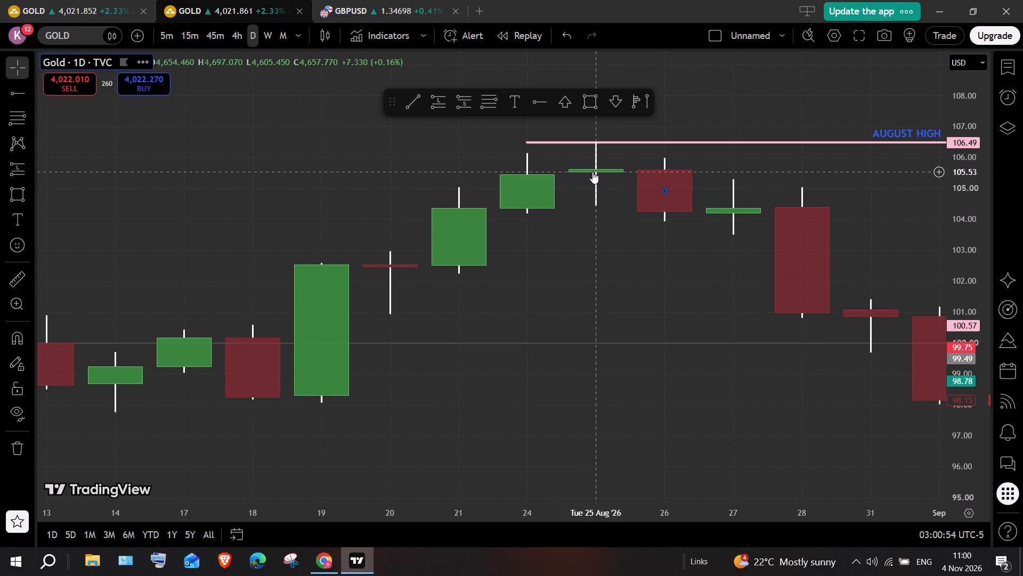
click(331, 558)
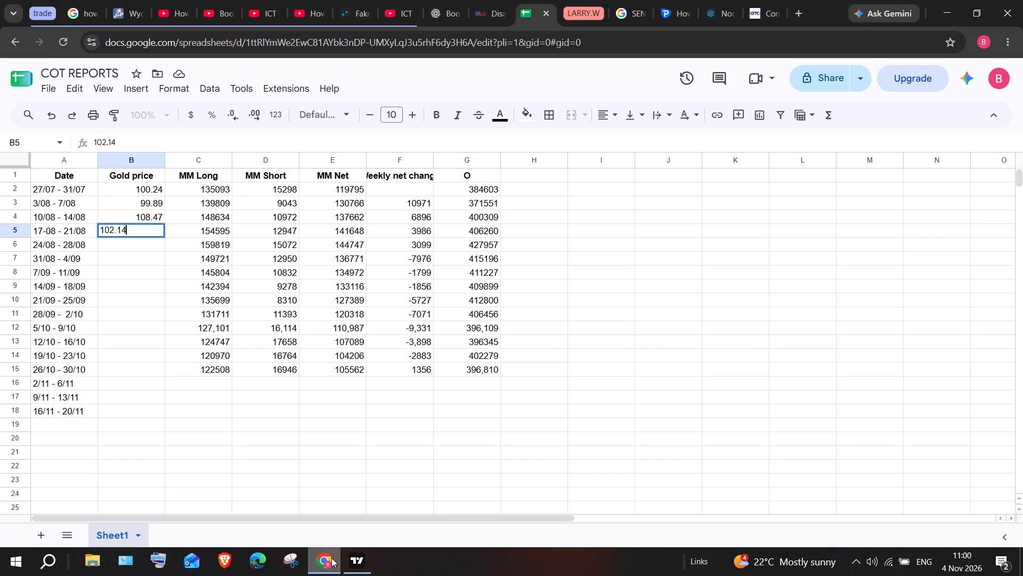
key(Up)
key(Down)
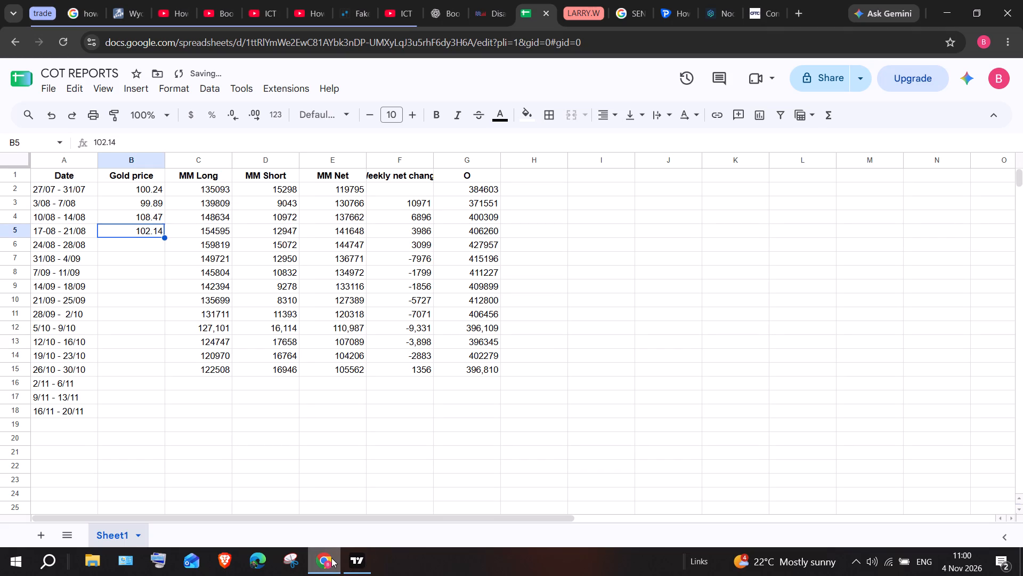
key(Down)
text(10)
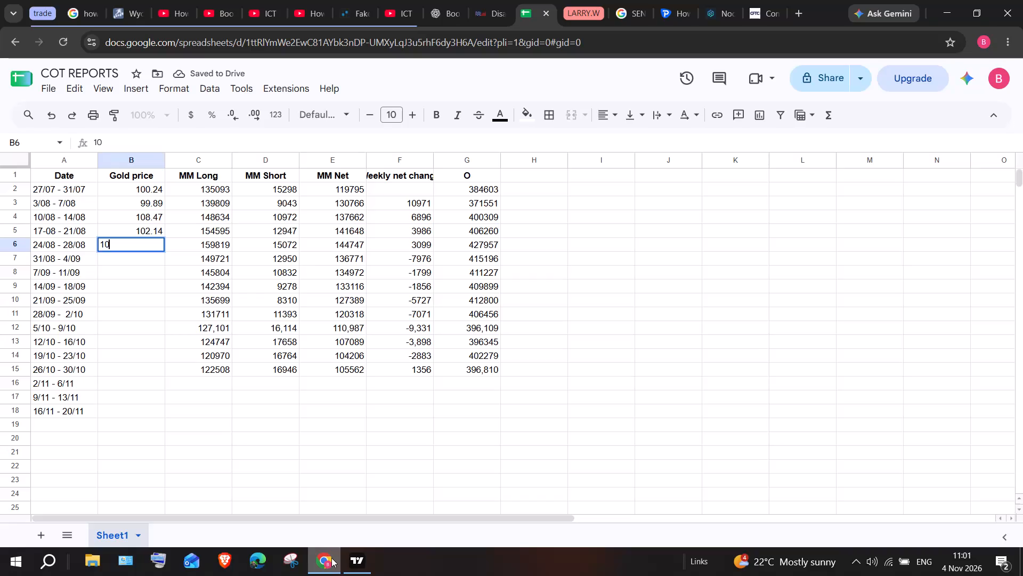
text(5.53)
key(Down)
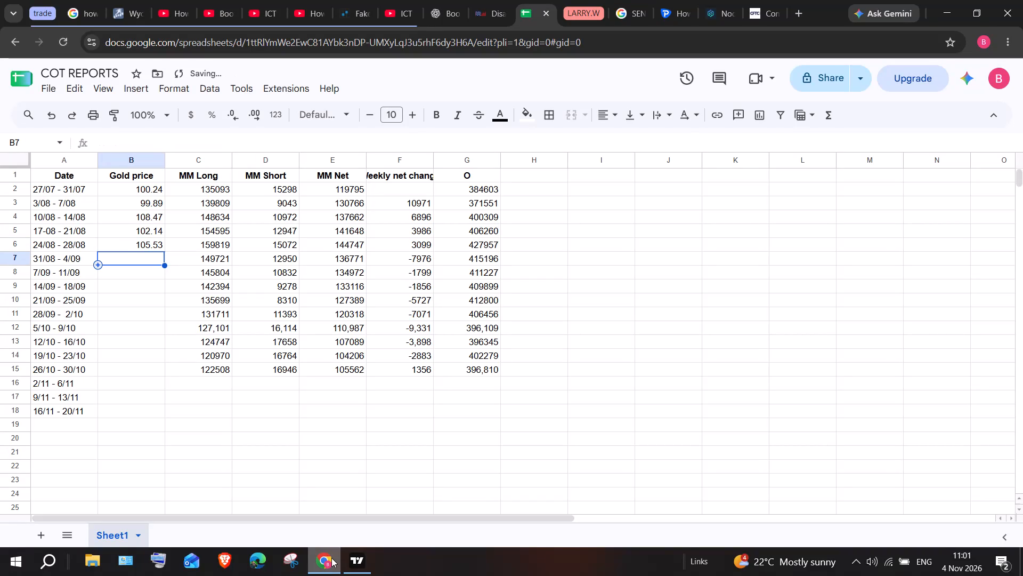
Inspect the 1 September 2026 candle in TradingView and enter 95.69 as the spreadsheet's gold price for 31/08 - 4/09.
click(355, 554)
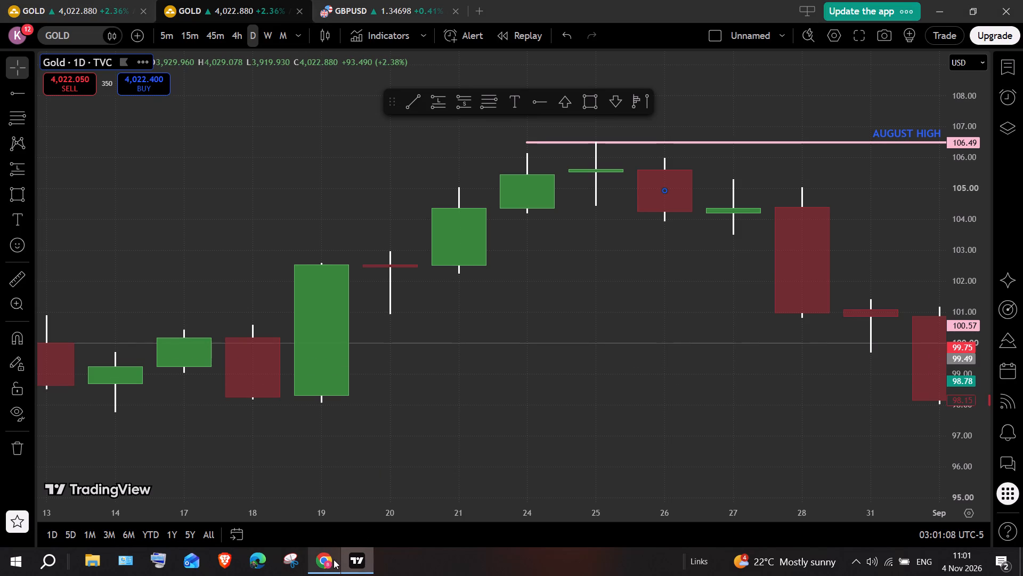
click(334, 559)
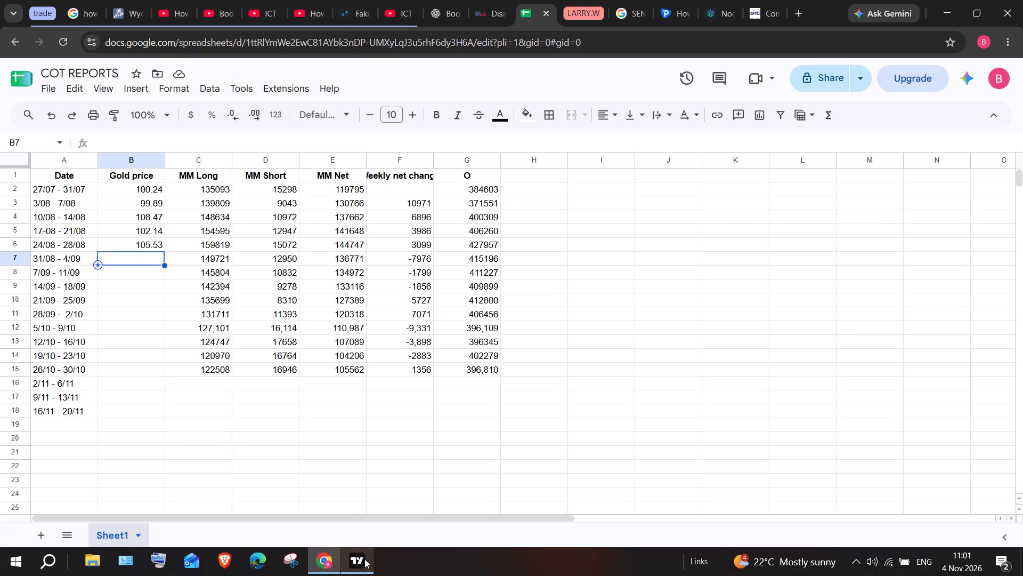
click(364, 559)
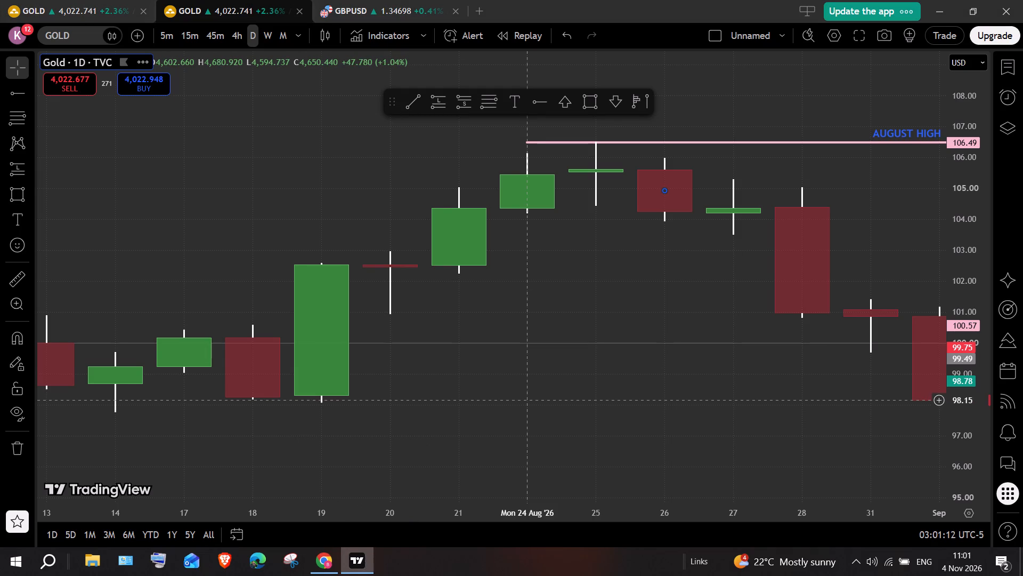
scroll(562, 399, left, 7)
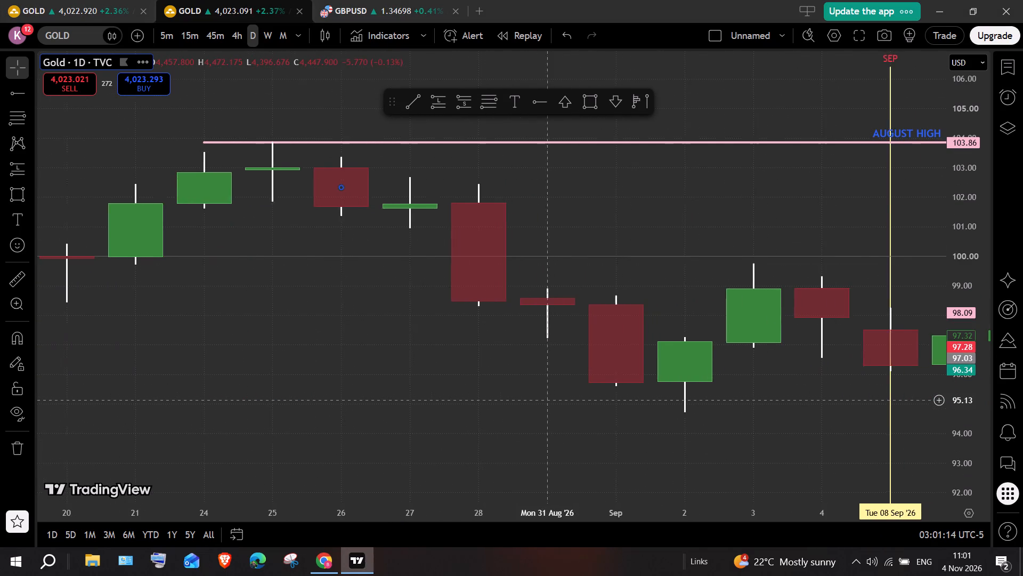
scroll(562, 399, left, 3)
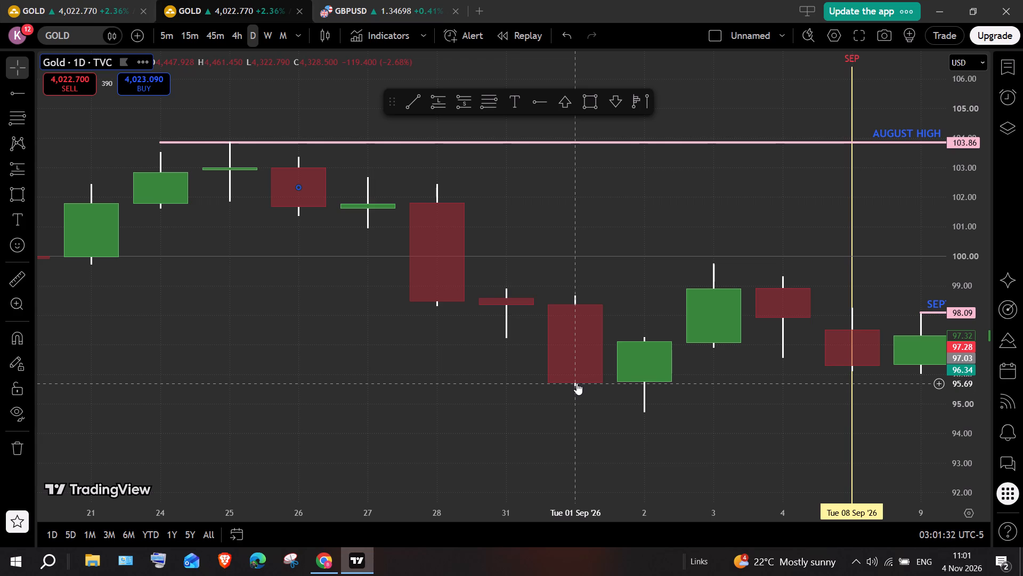
click(322, 562)
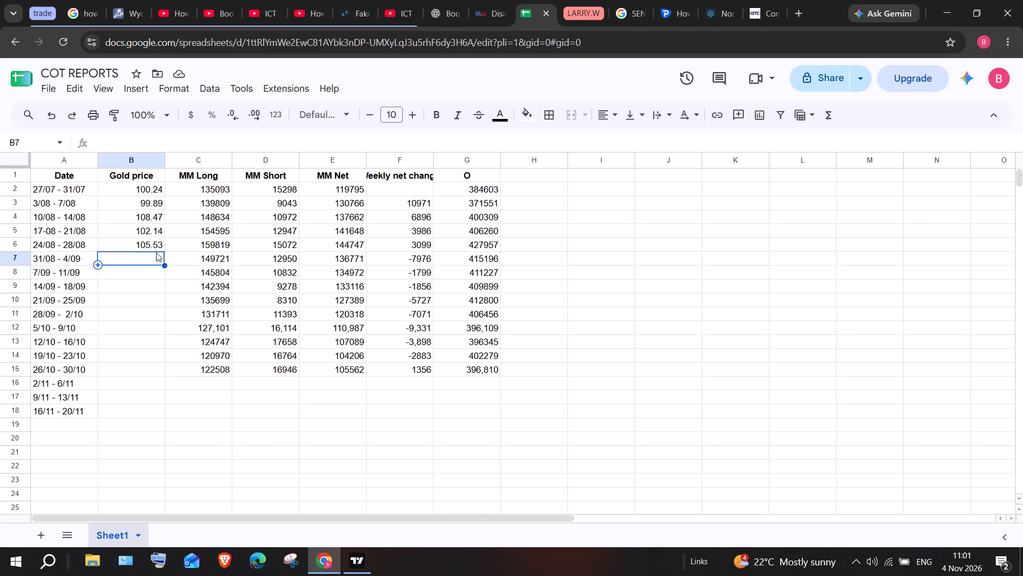
key(9)
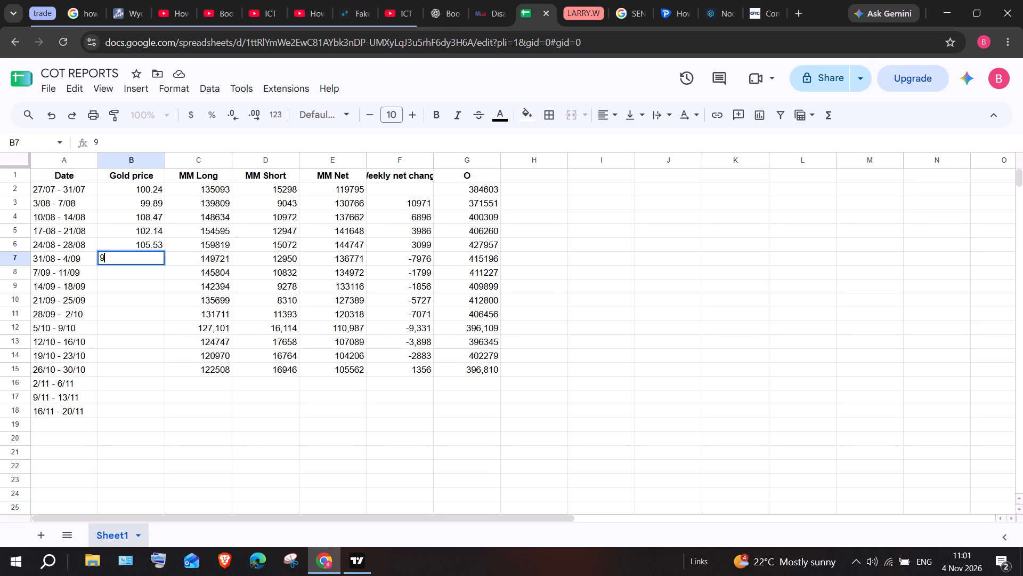
text(5.)
text(69)
key(Down)
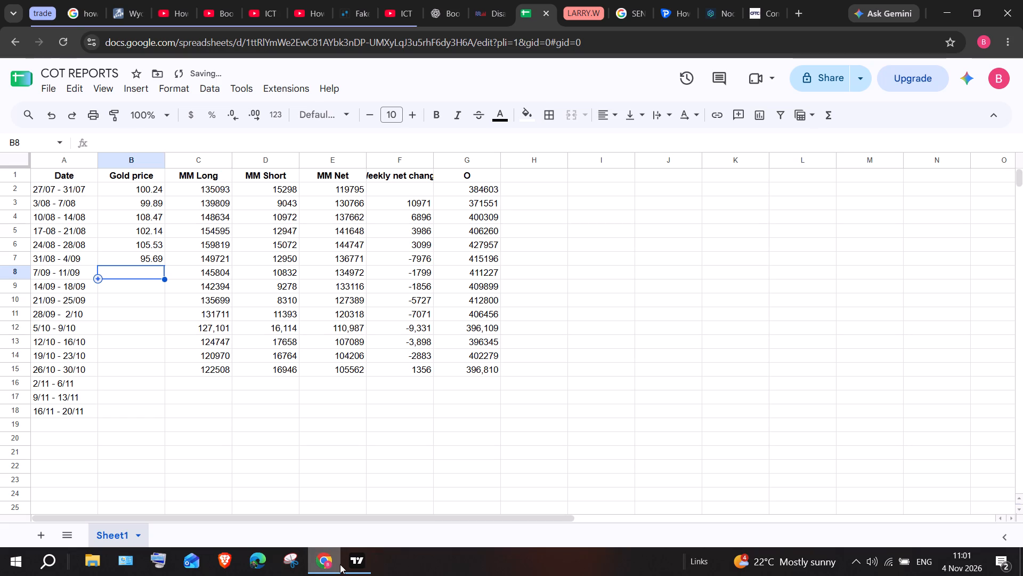
Inspect the 8 September 2026 candle in TradingView and enter 93.5 as the spreadsheet's gold price for 7/09 - 11/09.
click(360, 564)
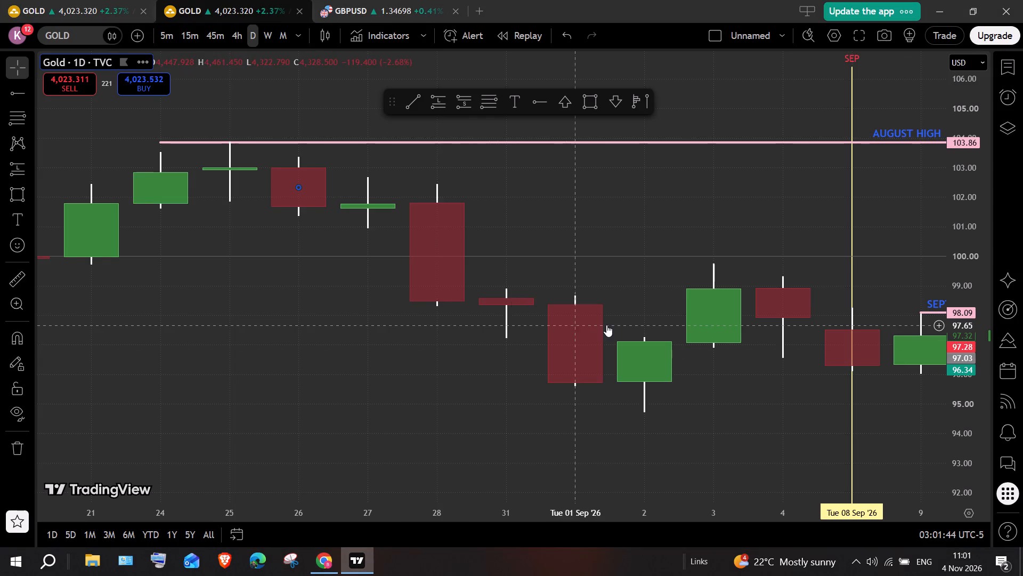
scroll(606, 325, left, 5)
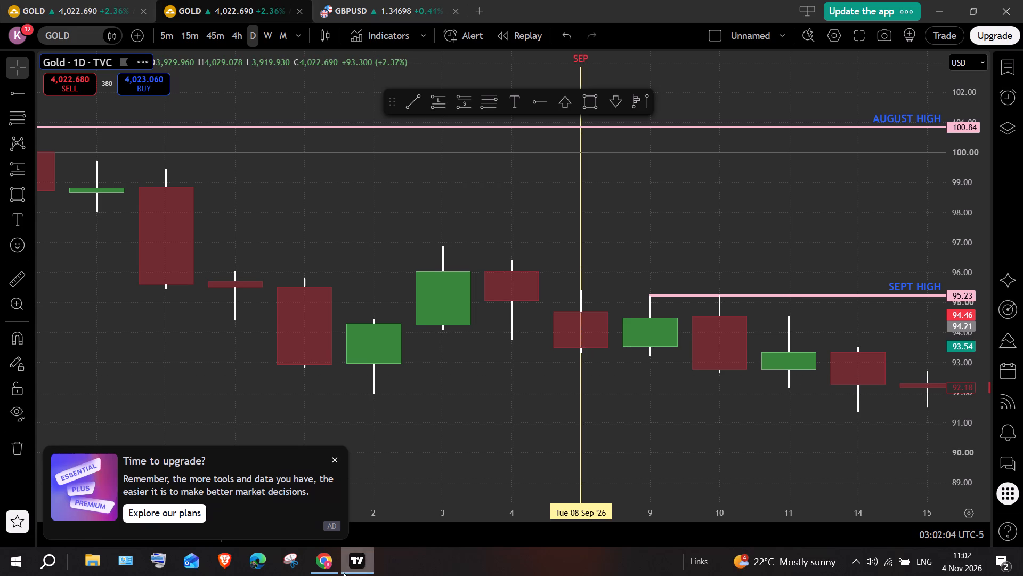
click(322, 567)
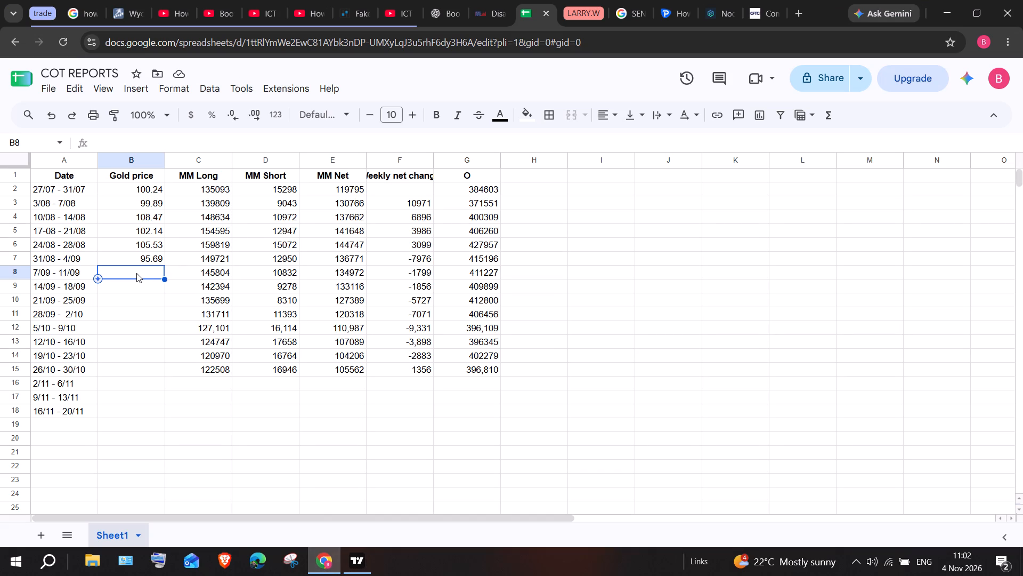
key(9)
text(3.)
key(5)
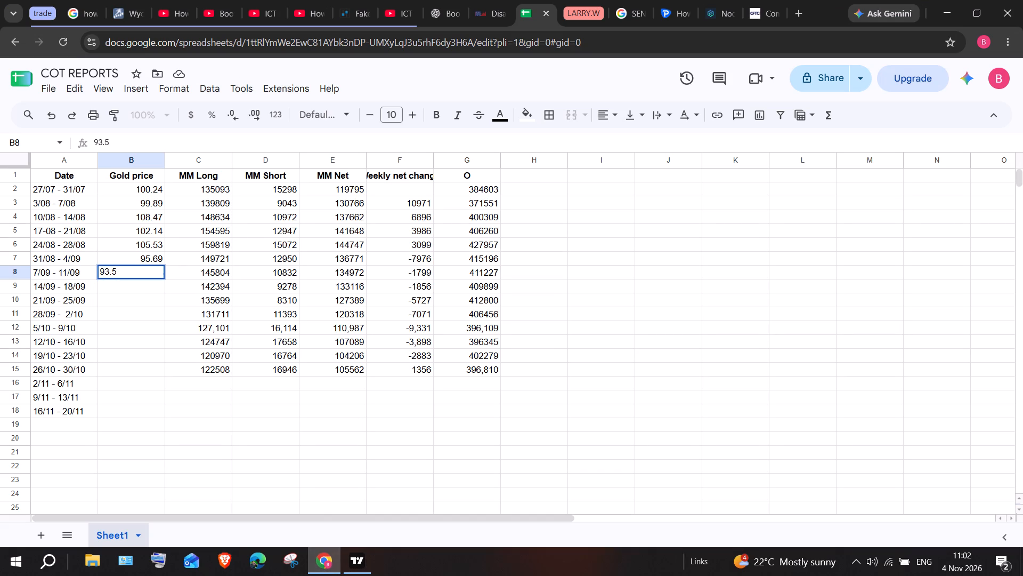
key(Down)
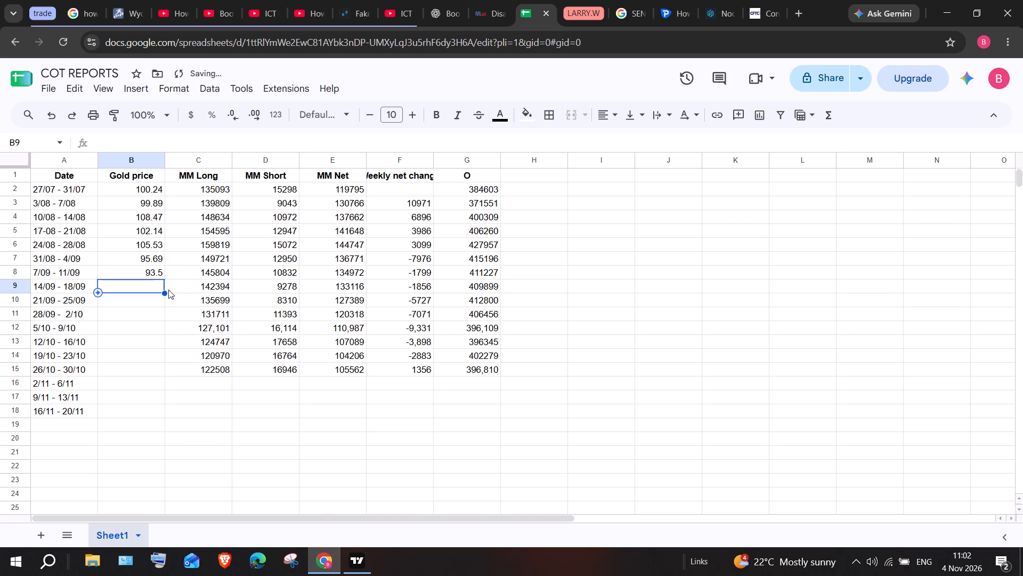
Inspect the 15 September 2026 candle in TradingView and enter 96.29 as the spreadsheet's gold price for 14/09 - 18/09.
click(343, 561)
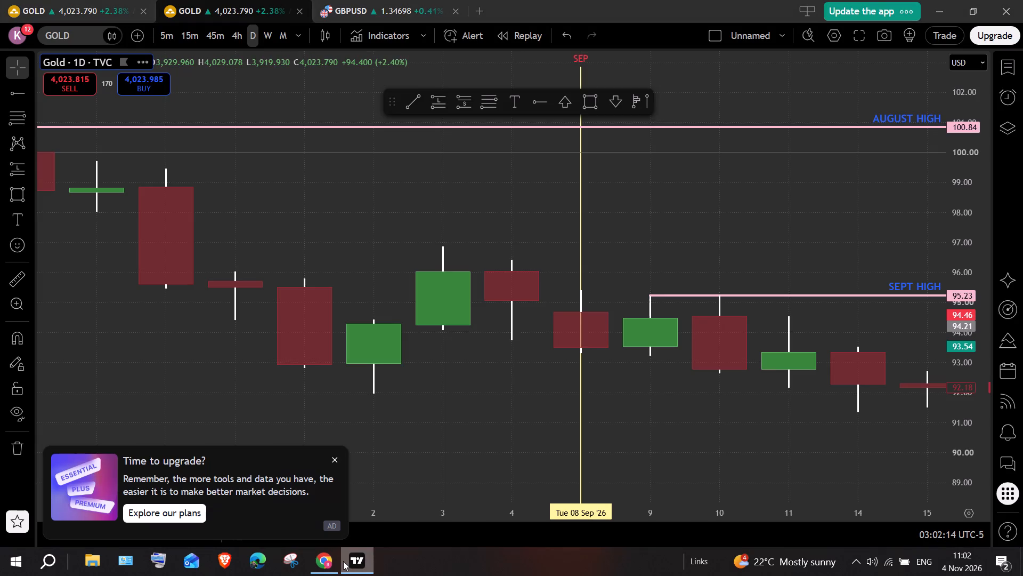
scroll(687, 383, left, 4)
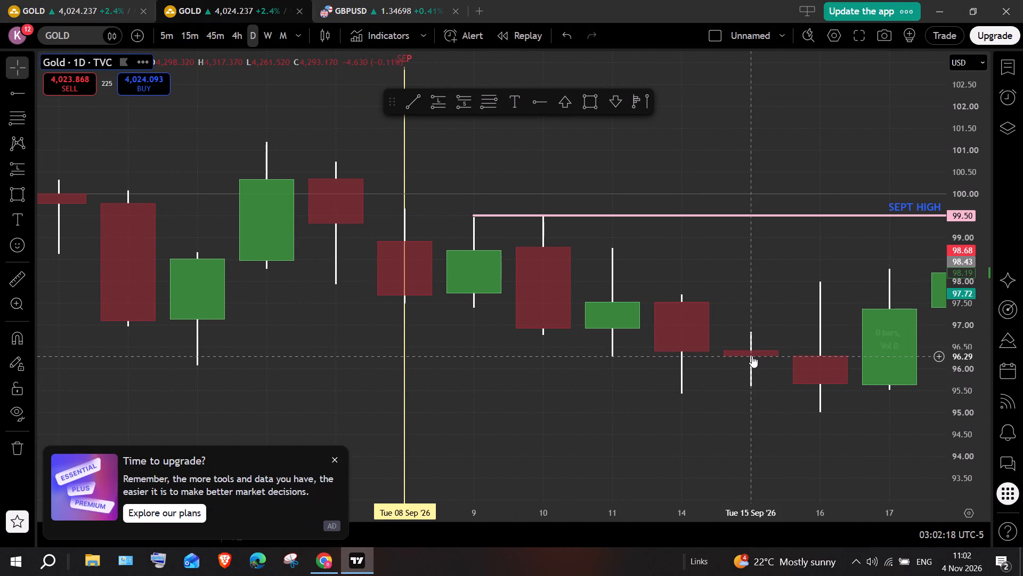
click(326, 558)
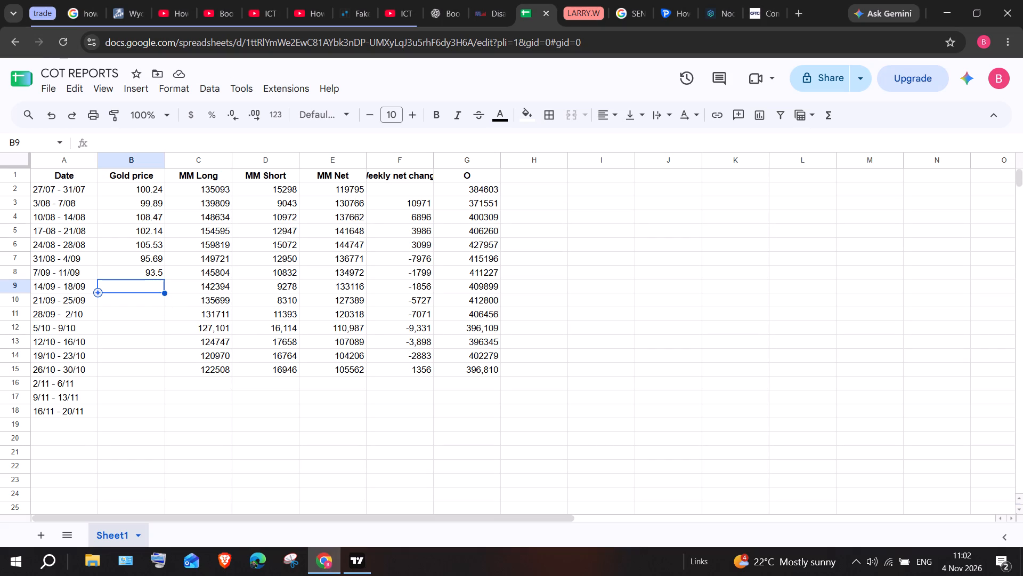
key(9)
key(6)
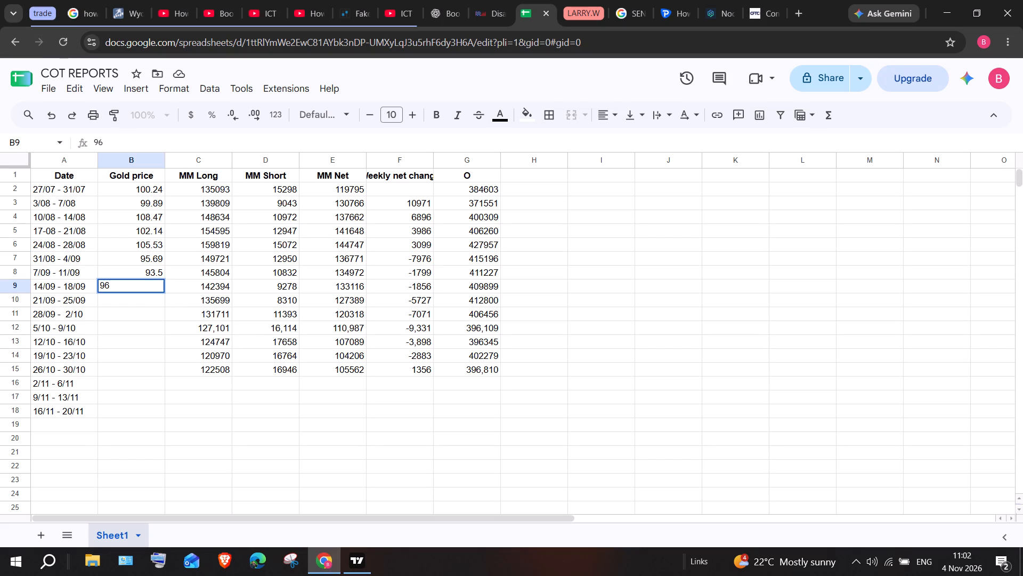
key(period)
text(29)
key(Down)
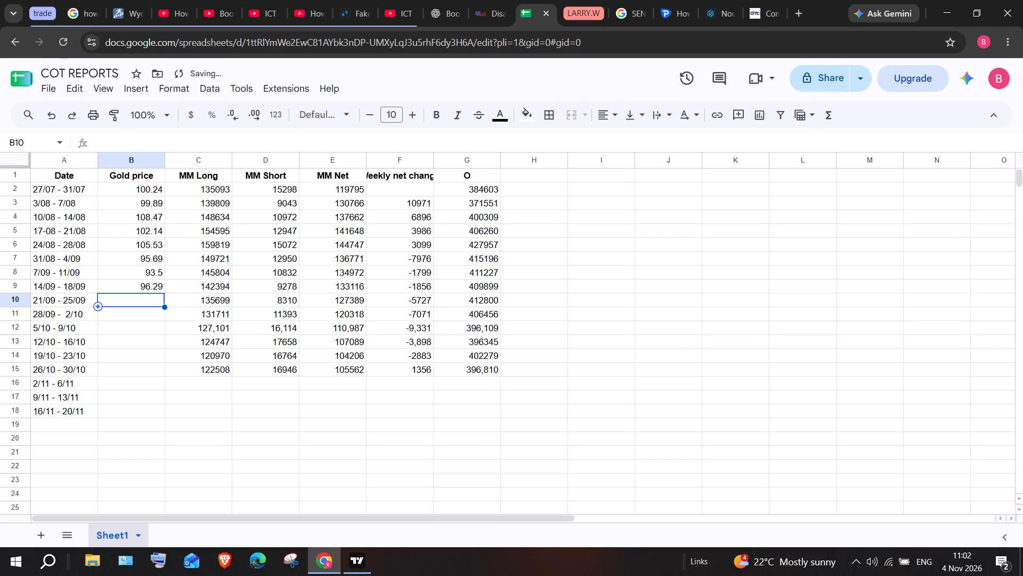
Inspect the 22 September 2026 candle in TradingView and enter 98.86 as the spreadsheet's gold price for 21/09 - 25/09.
click(355, 557)
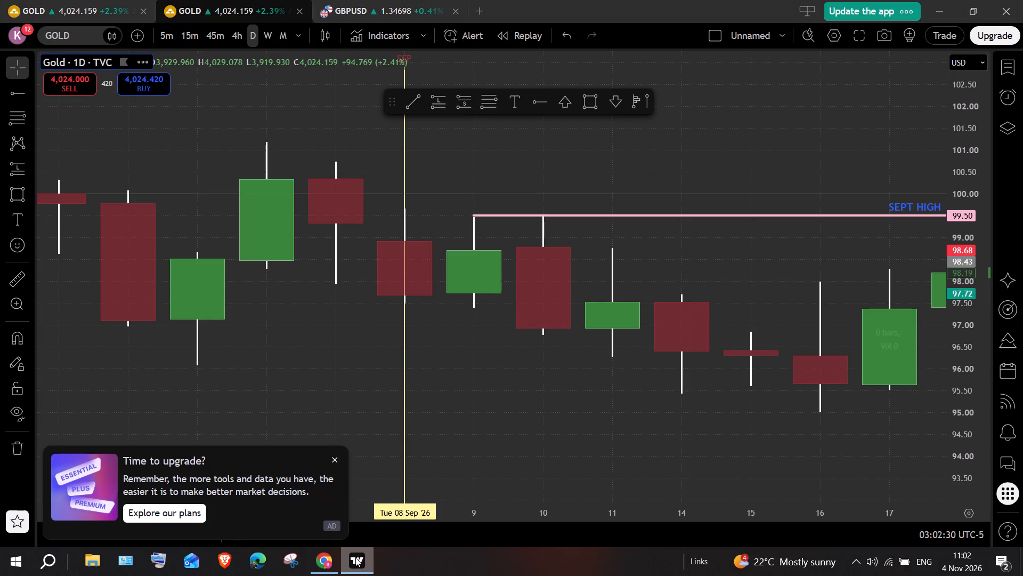
scroll(653, 438, left, 2)
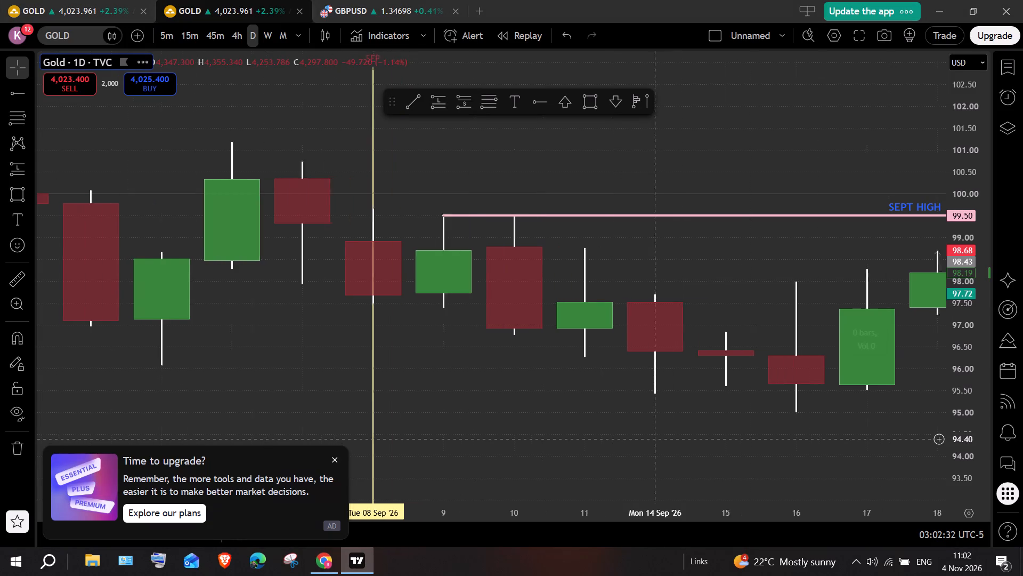
scroll(653, 438, left, 1)
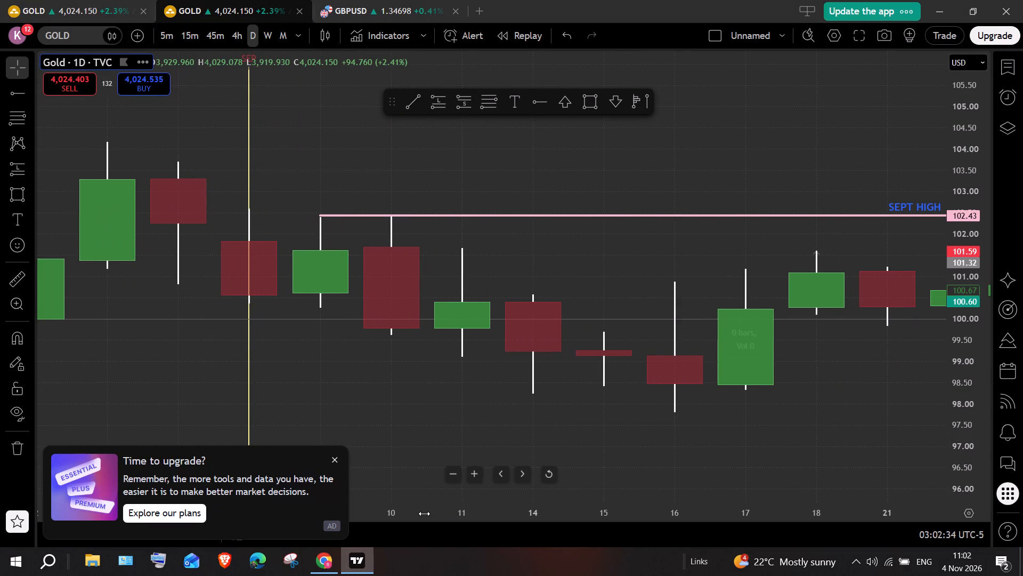
click(321, 566)
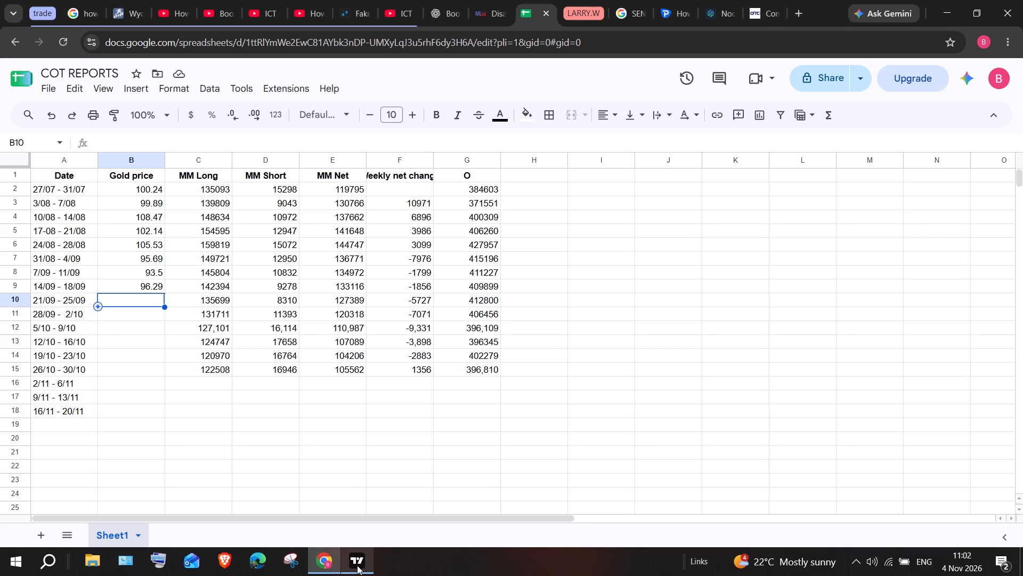
click(357, 565)
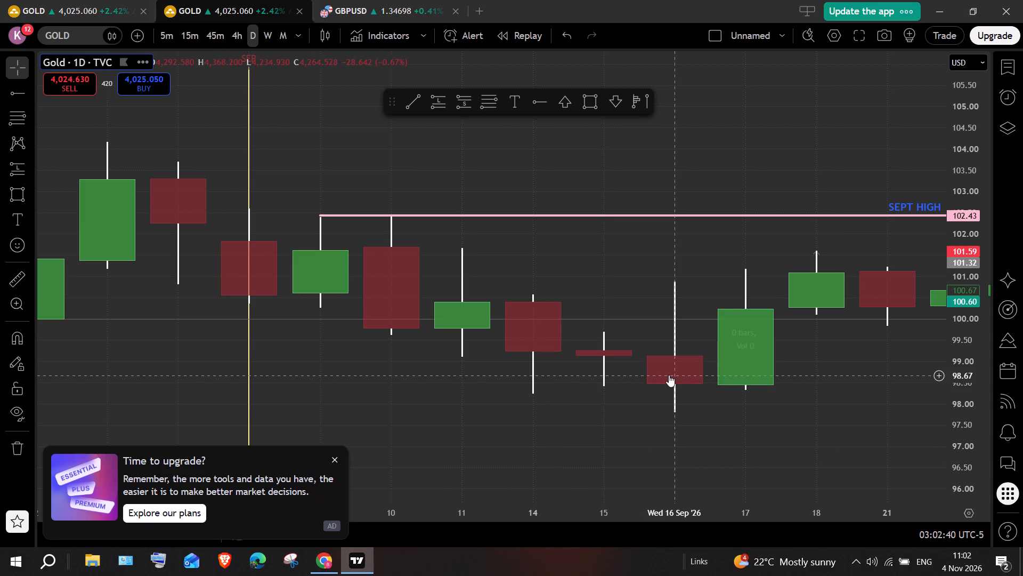
scroll(669, 375, left, 3)
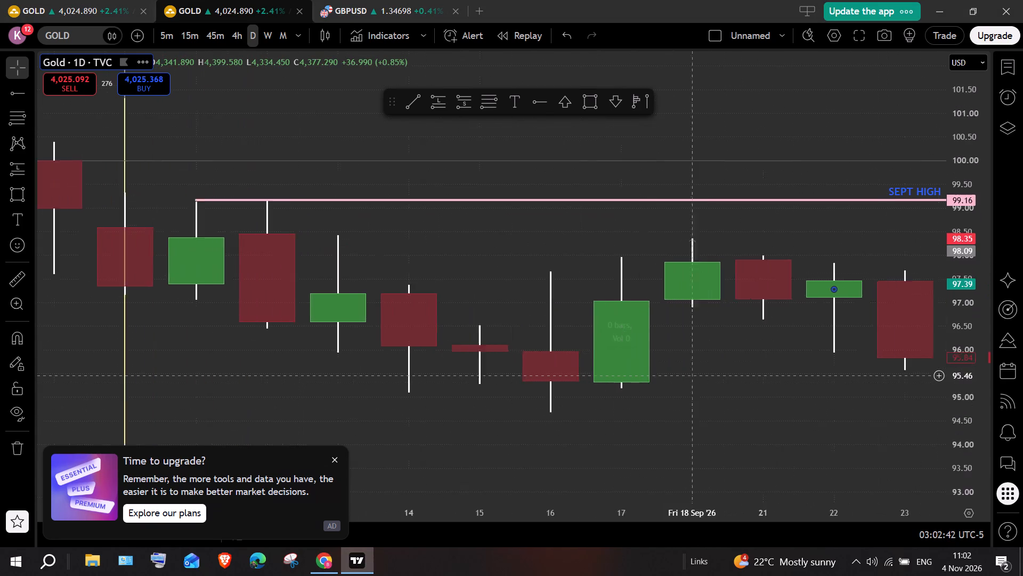
scroll(669, 375, left, 1)
scroll(724, 345, left, 1)
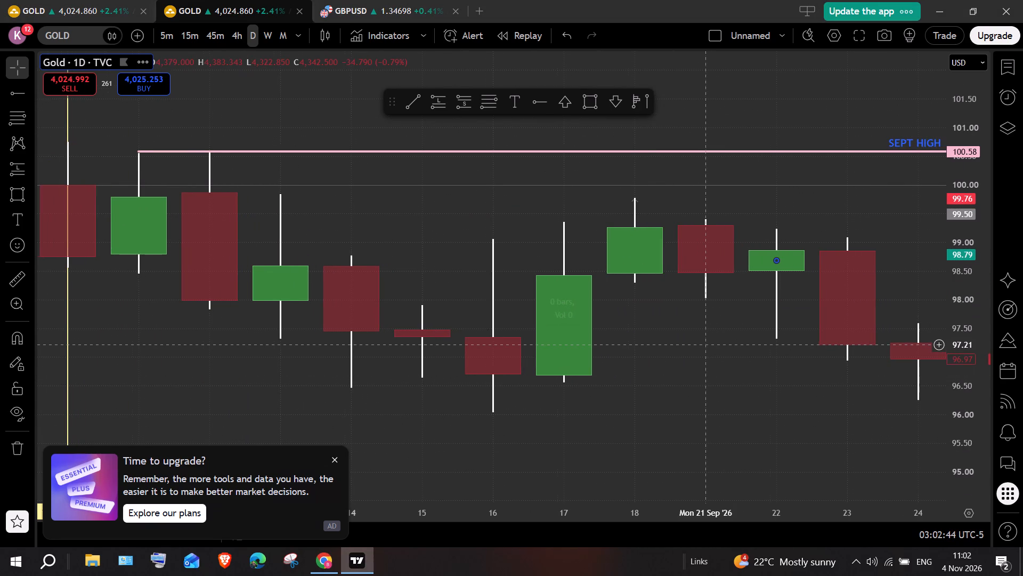
scroll(724, 345, left, 1)
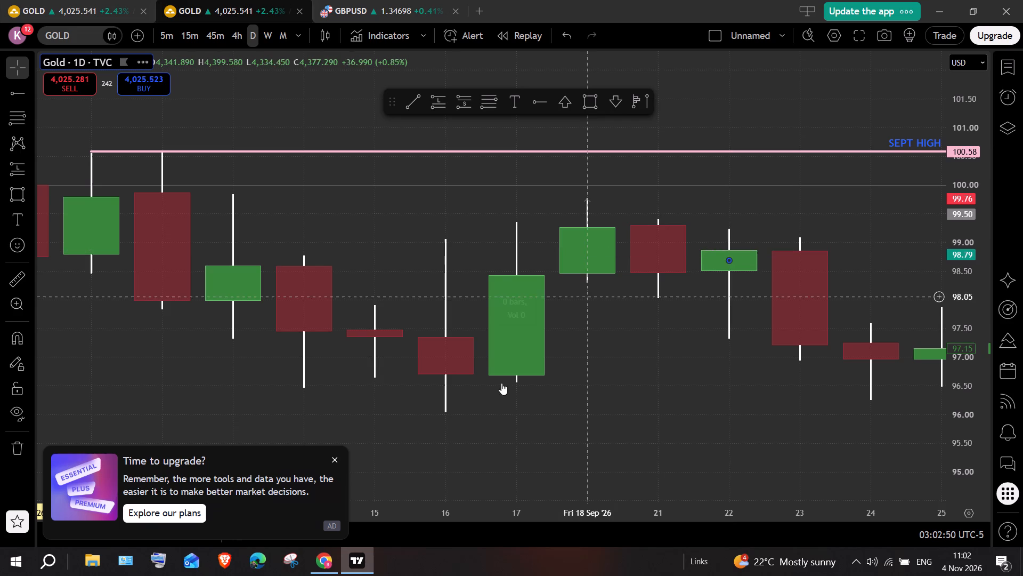
click(331, 554)
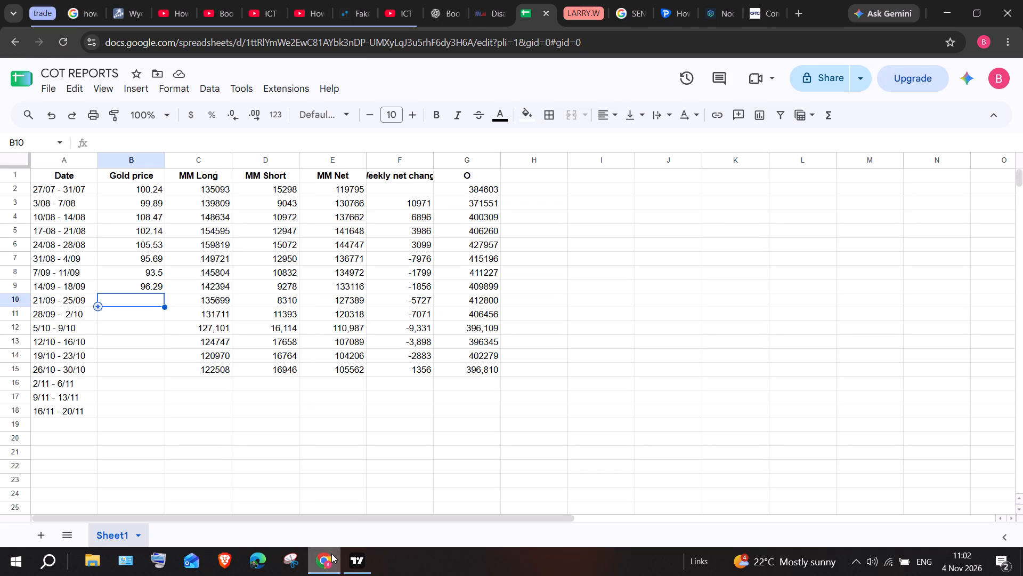
text(98.86)
key(Down)
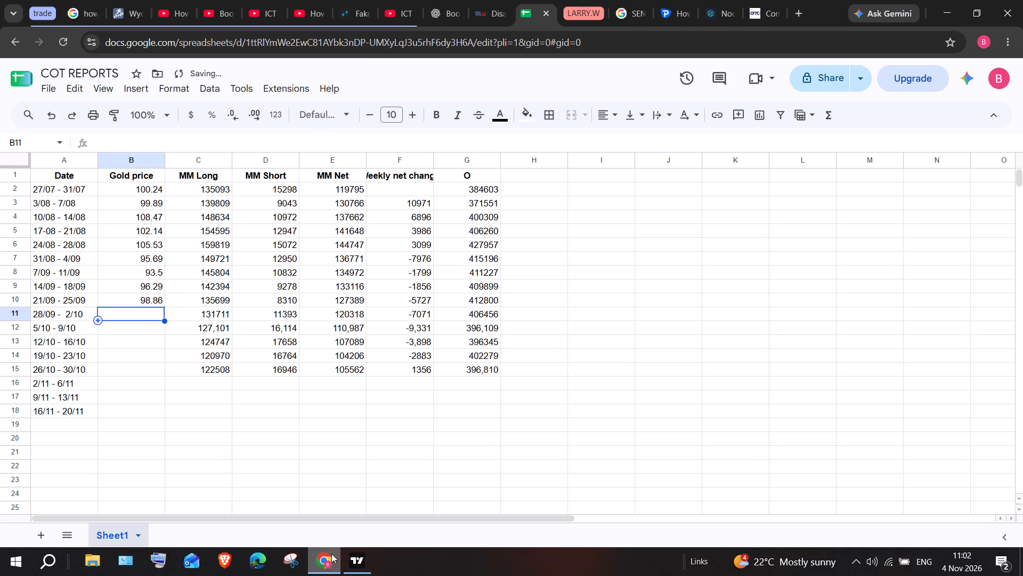
Inspect the 29 September 2026 candle in TradingView and enter 97.35 as the spreadsheet's gold price for 28/09 - 2/10.
click(356, 557)
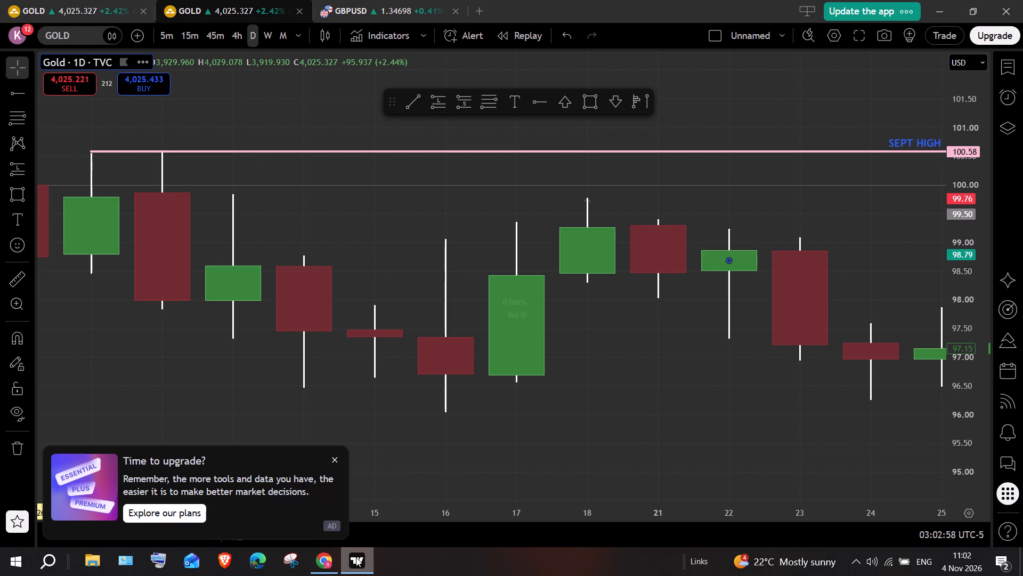
scroll(617, 347, left, 1)
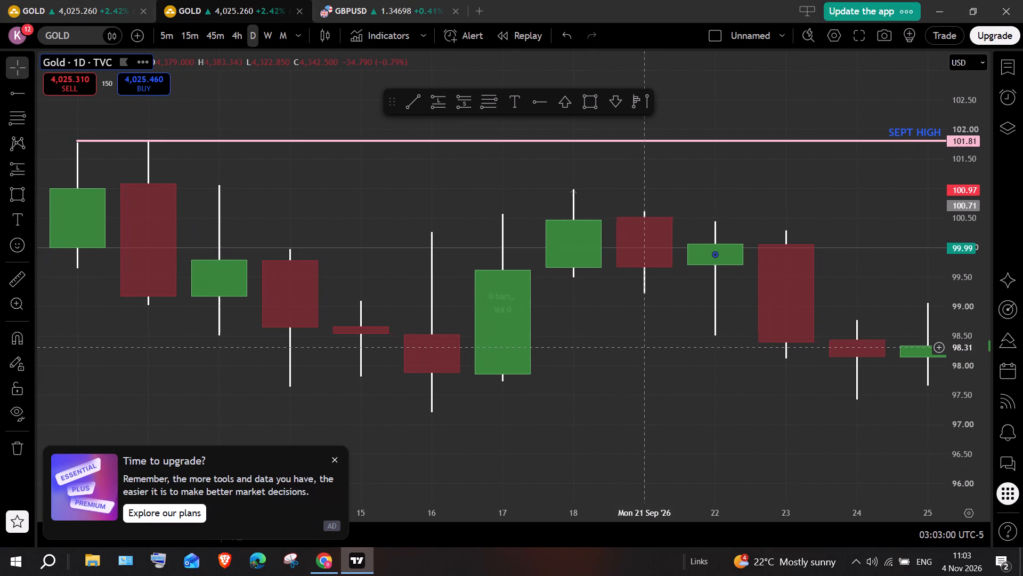
scroll(617, 347, left, 2)
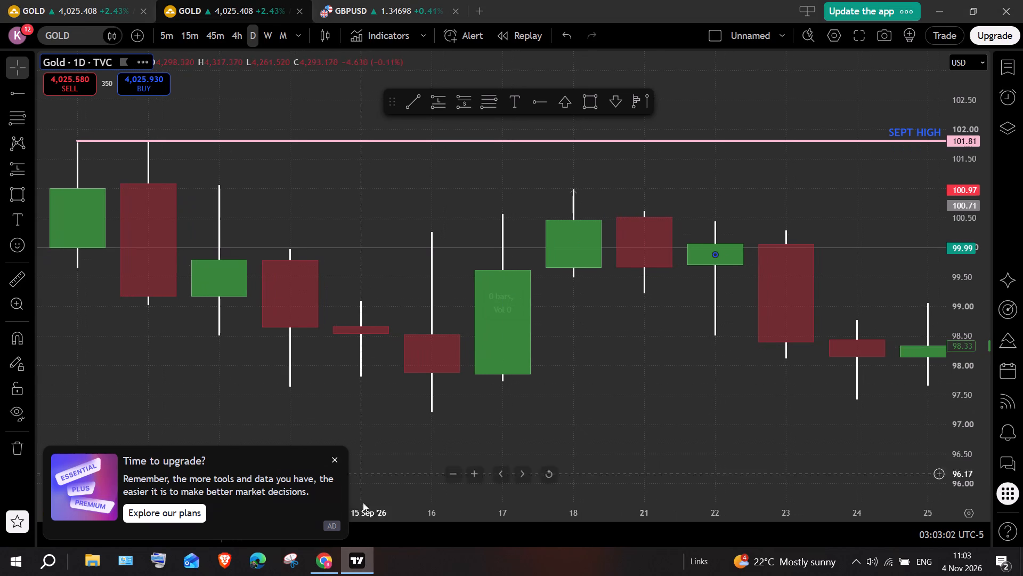
click(323, 567)
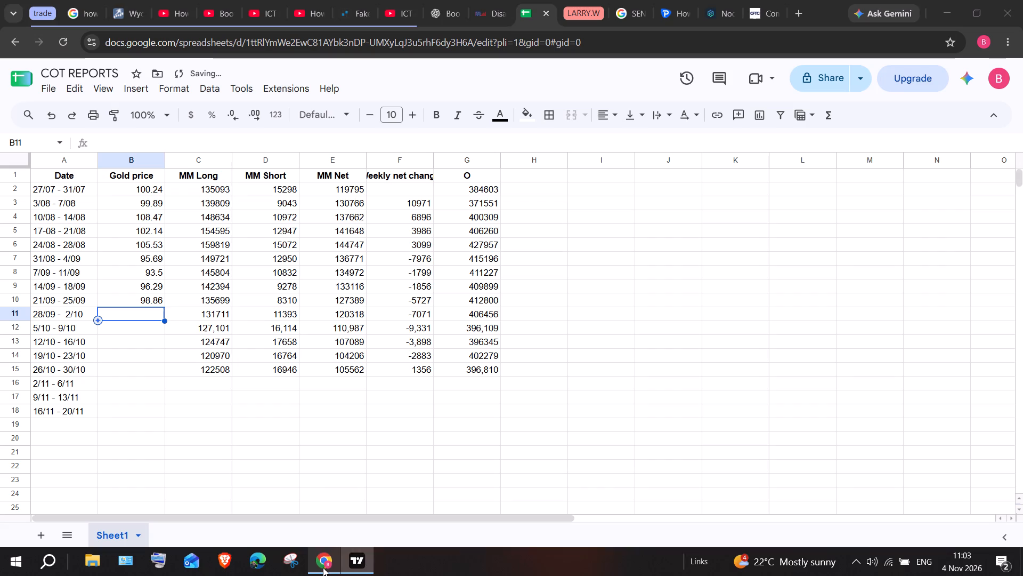
click(361, 558)
scroll(649, 384, left, 4)
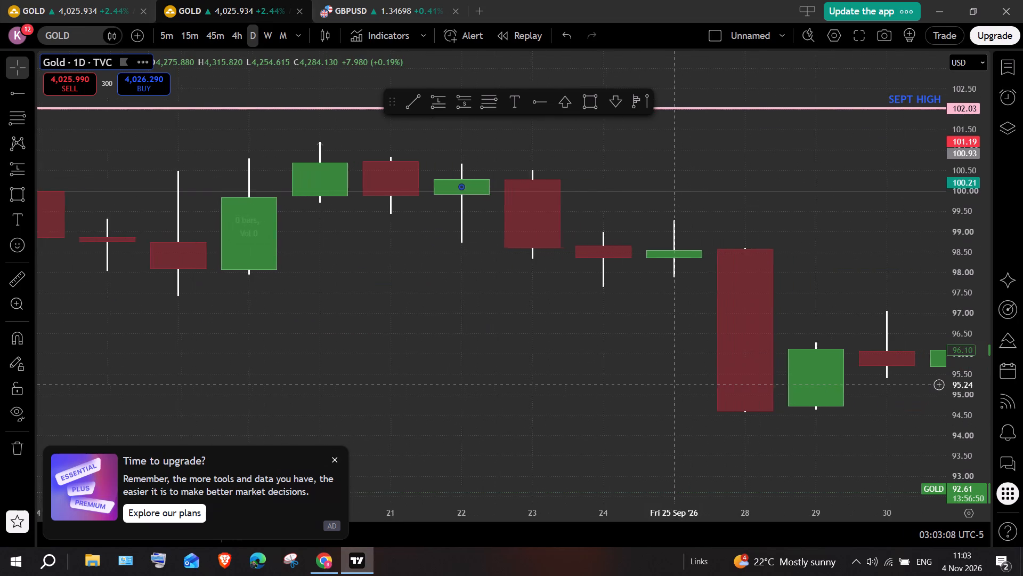
scroll(649, 384, left, 2)
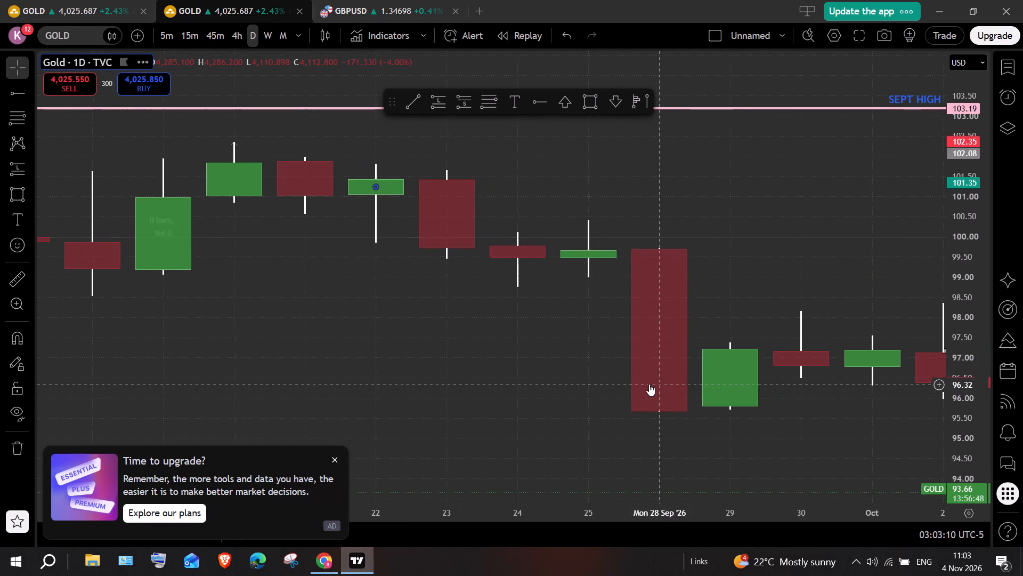
scroll(649, 384, left, 1)
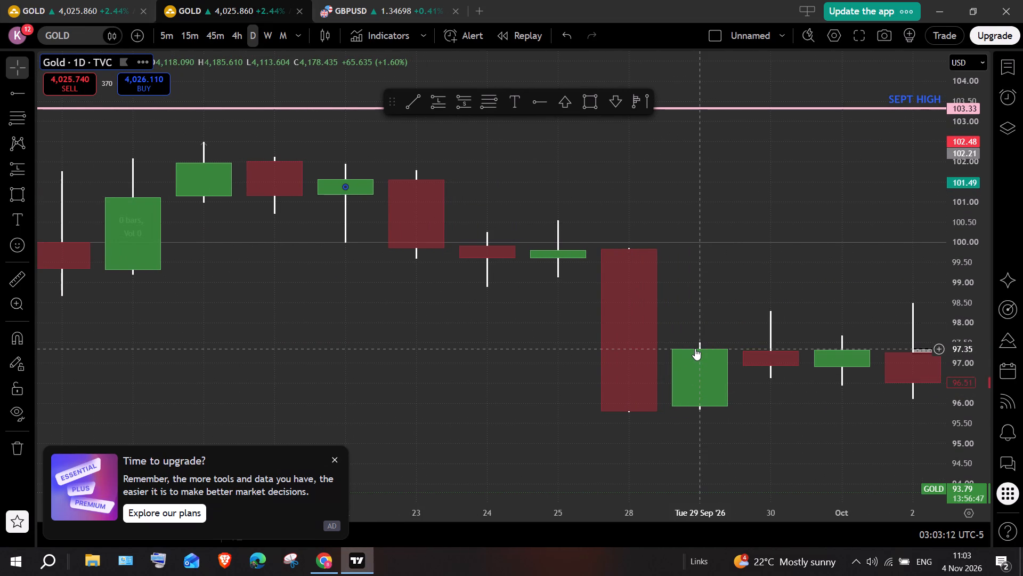
click(325, 560)
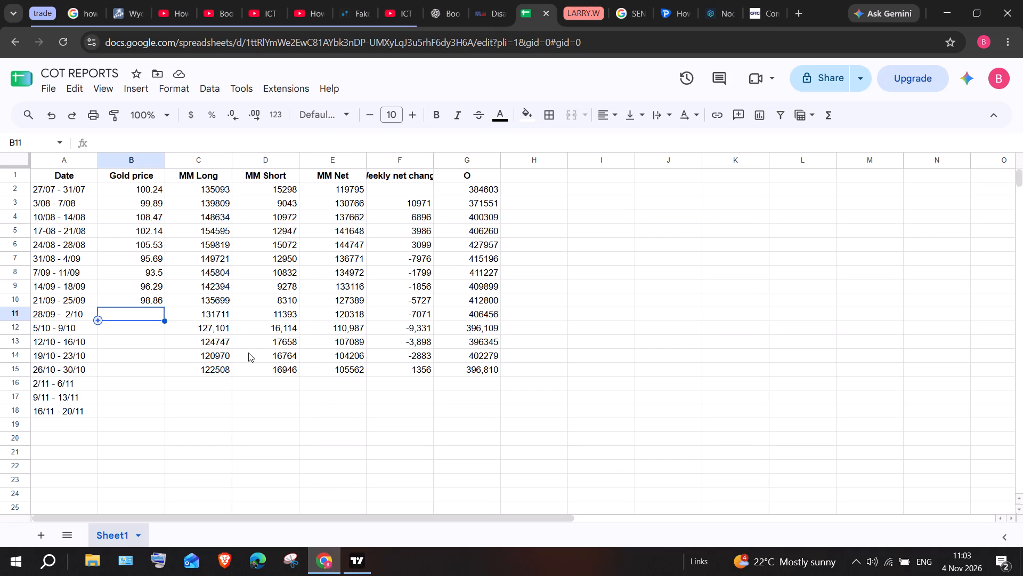
text(97.)
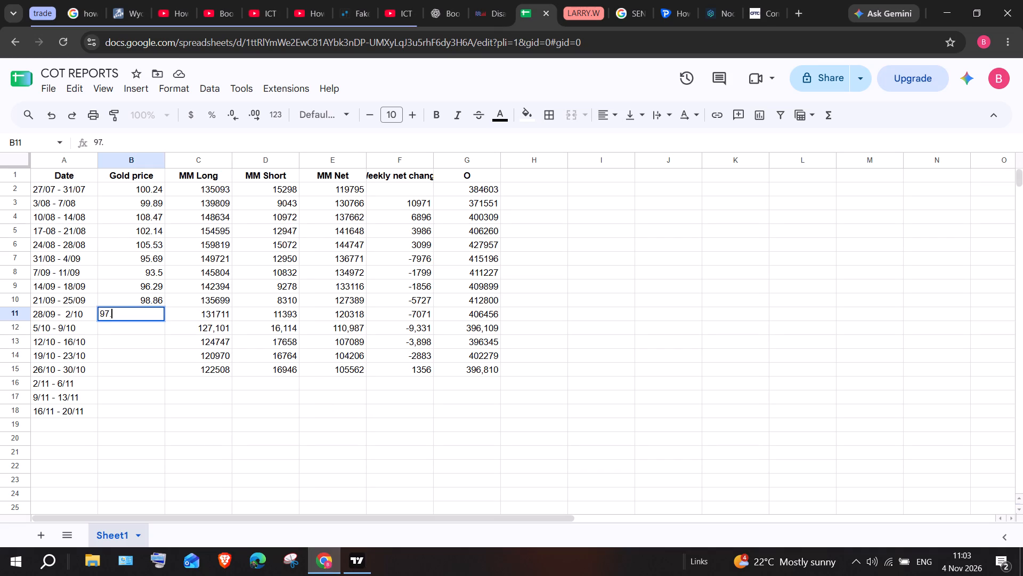
key(4)
key(BackSpace)
text(35)
key(Down)
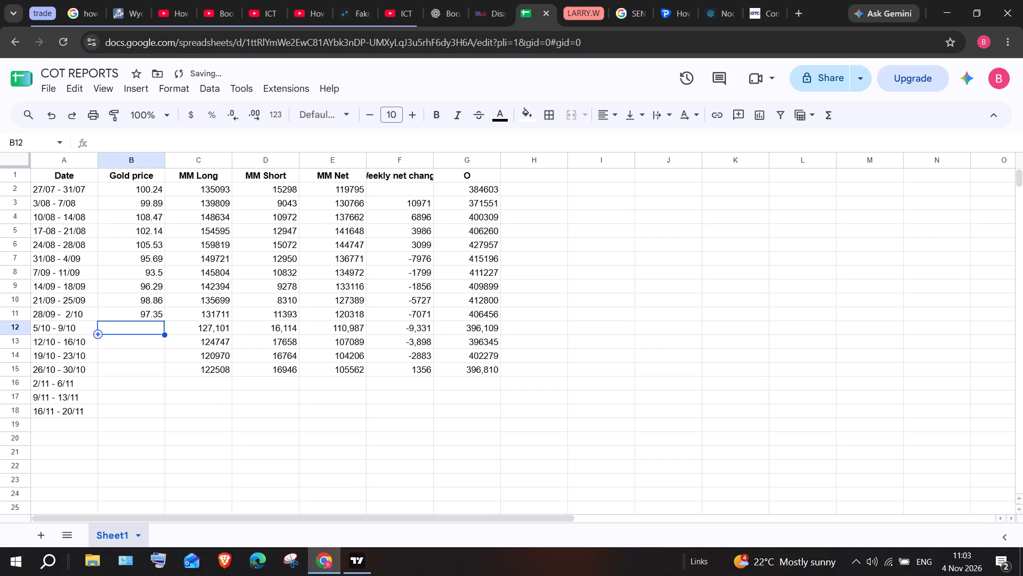
Inspect the 6 October 2026 candle in TradingView and enter 95.5 as the spreadsheet's gold price for 5/10 - 9/10.
click(359, 565)
scroll(585, 361, left, 1)
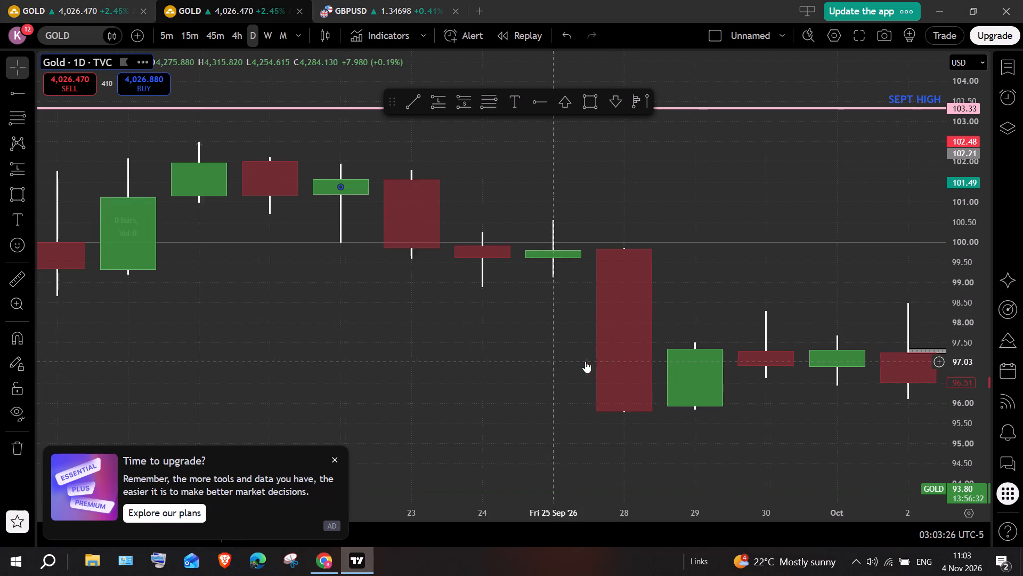
scroll(585, 361, left, 4)
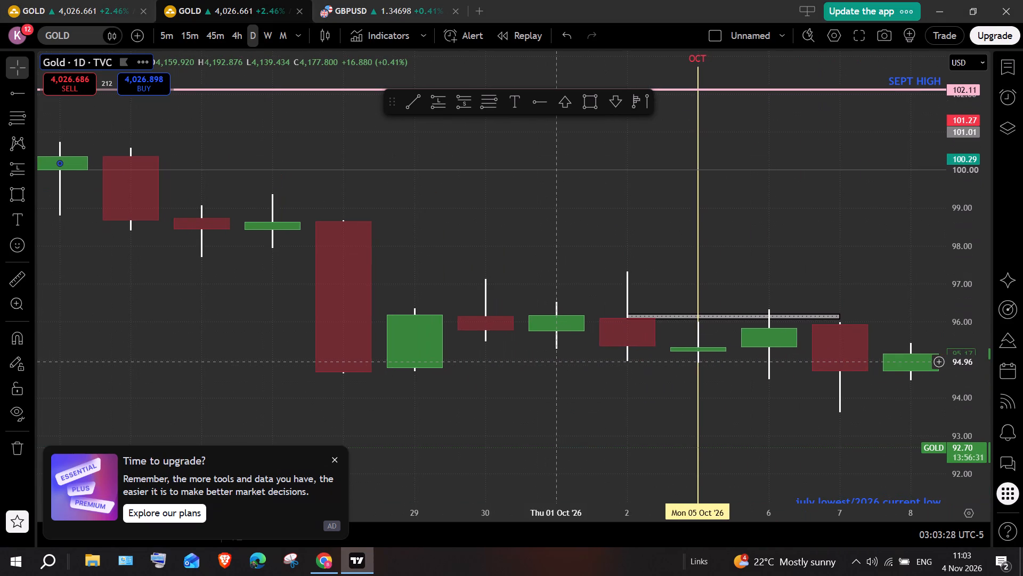
scroll(585, 361, left, 2)
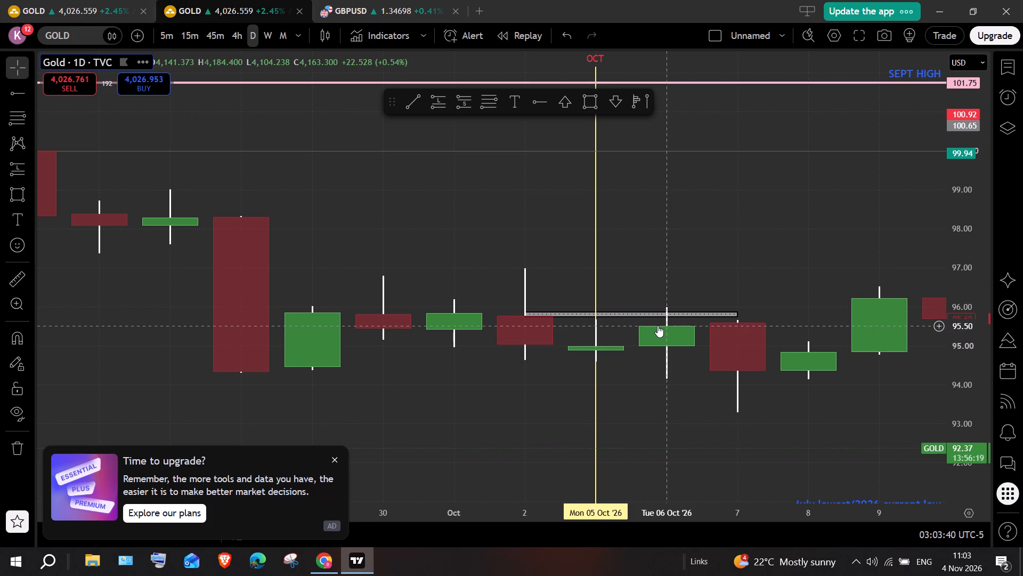
click(334, 559)
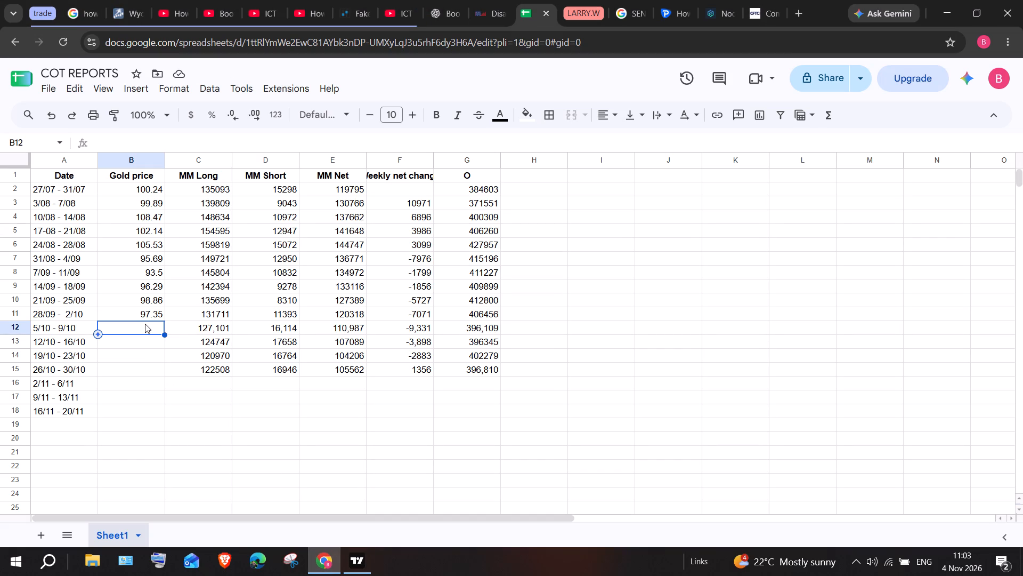
text(95.5)
click(145, 324)
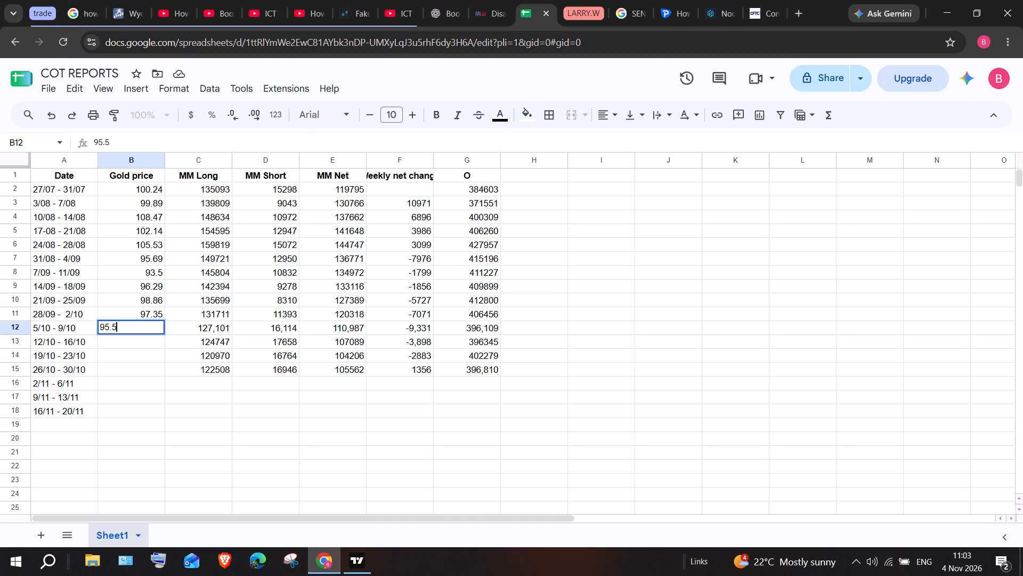
key(Down)
key(Down)
click(137, 345)
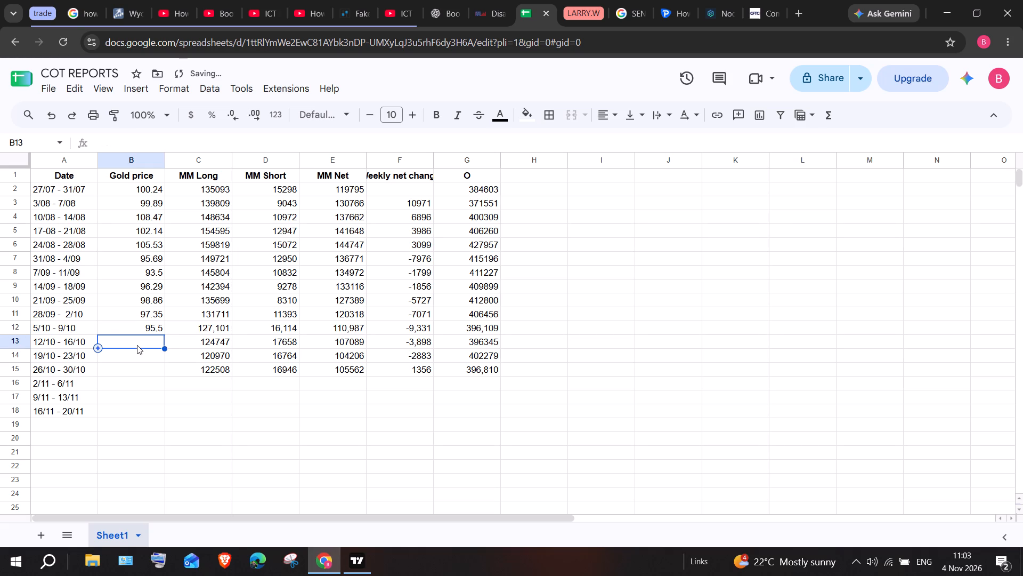
Inspect the 13 October 2026 candle in TradingView and enter 99.63 as the spreadsheet's gold price for 12/10 - 16/10.
click(360, 563)
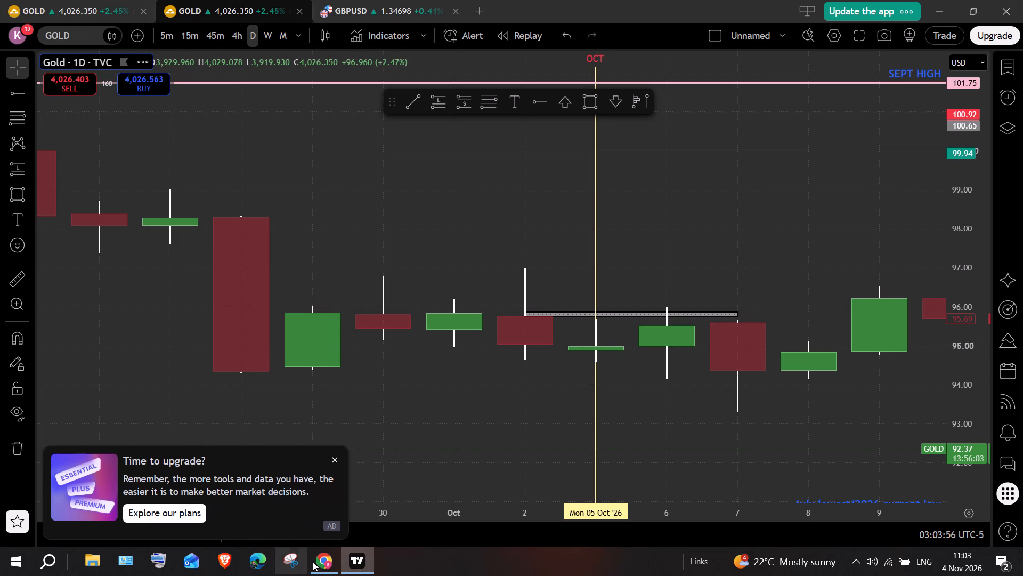
click(316, 559)
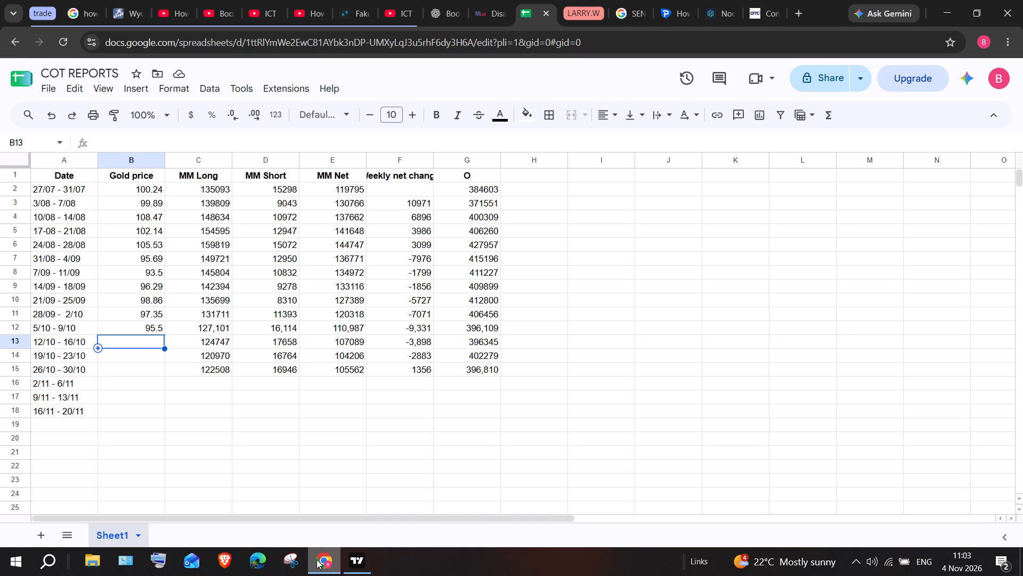
click(362, 569)
scroll(684, 374, left, 2)
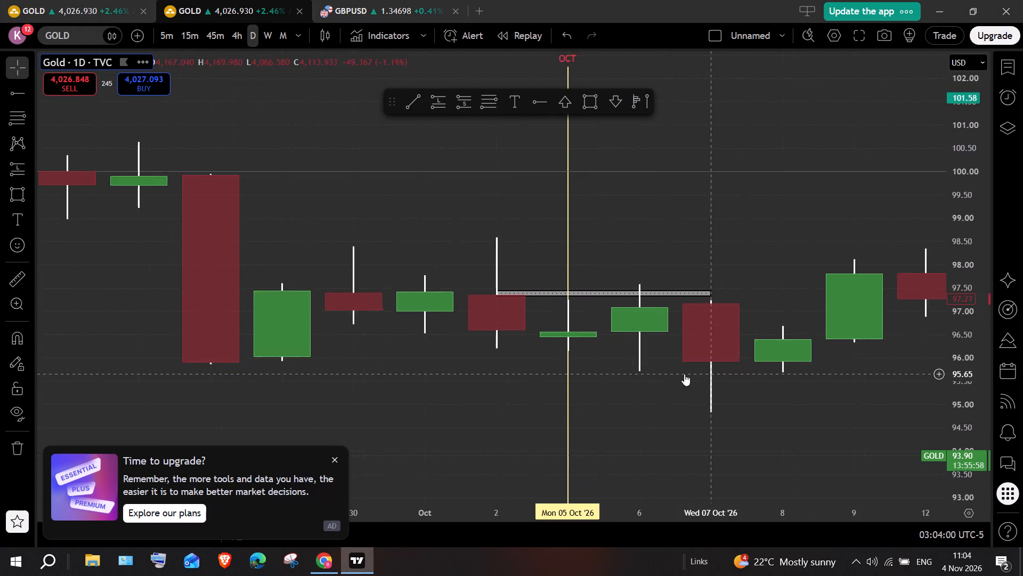
scroll(684, 374, left, 5)
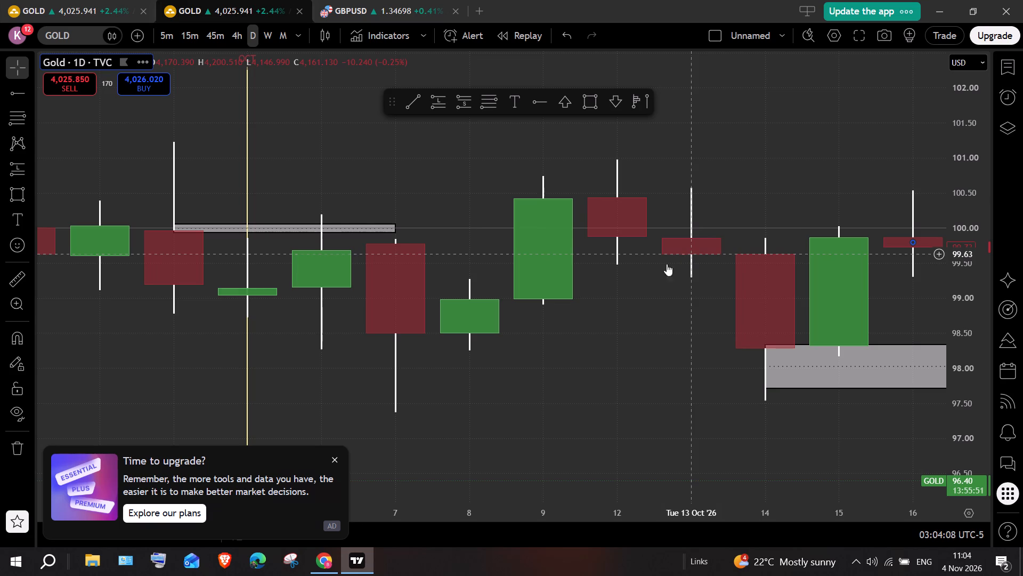
click(329, 561)
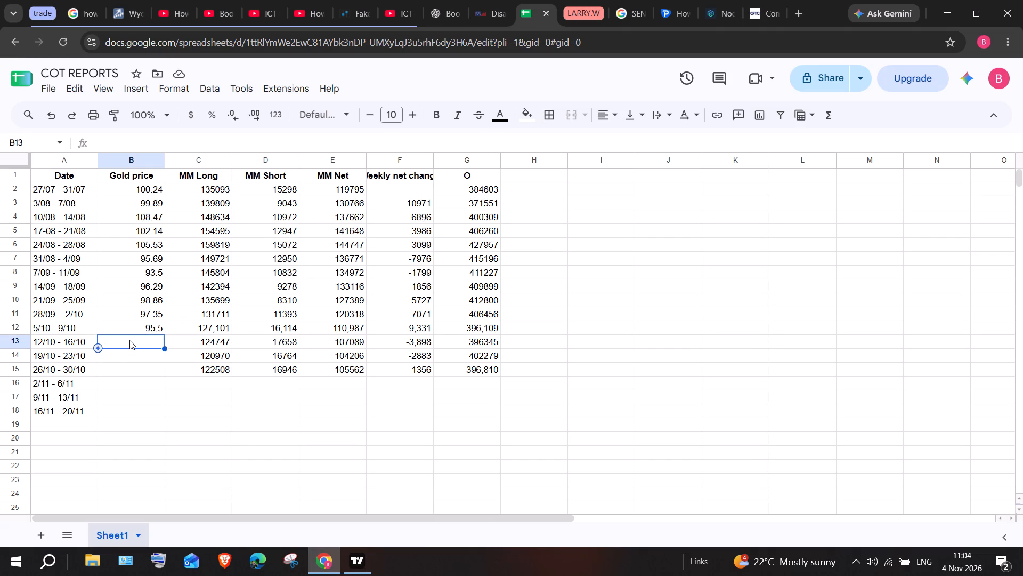
text(99.63)
key(Return)
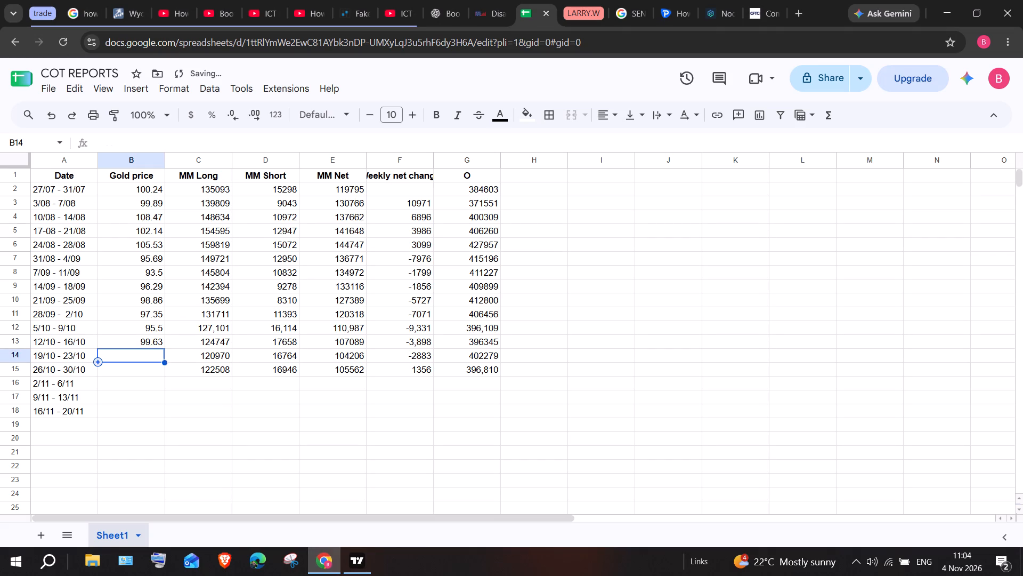
Inspect the 20 October 2026 candle in TradingView and enter 99.59 as the spreadsheet's gold price for 19/10 - 23/10.
click(354, 566)
scroll(629, 414, left, 6)
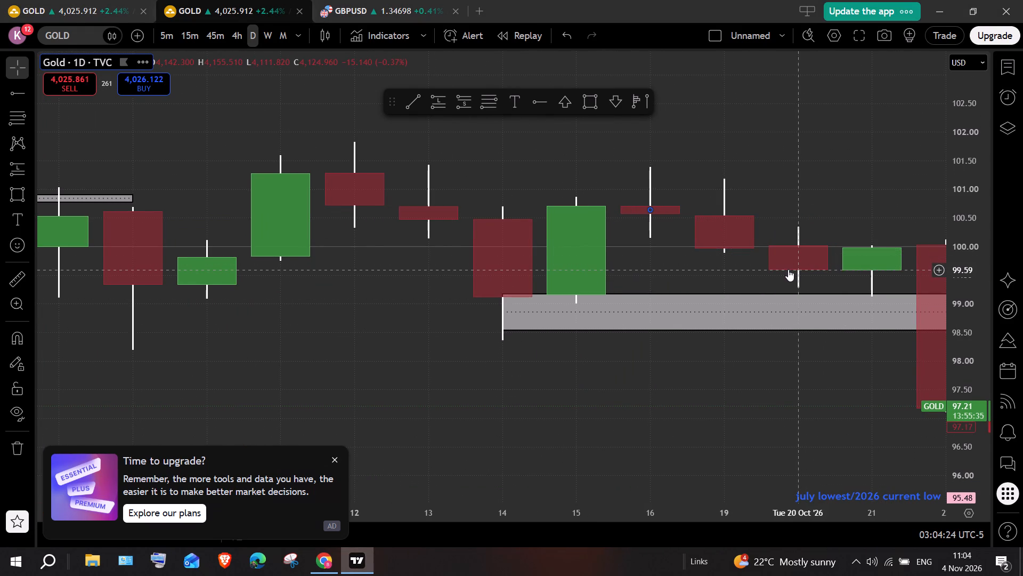
click(319, 566)
text(99.)
text(59)
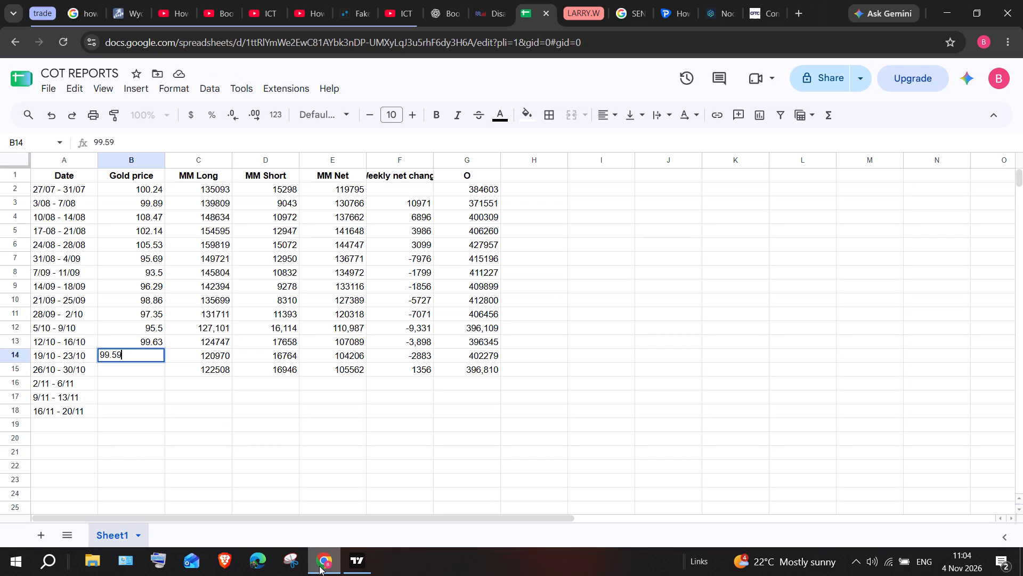
key(Return)
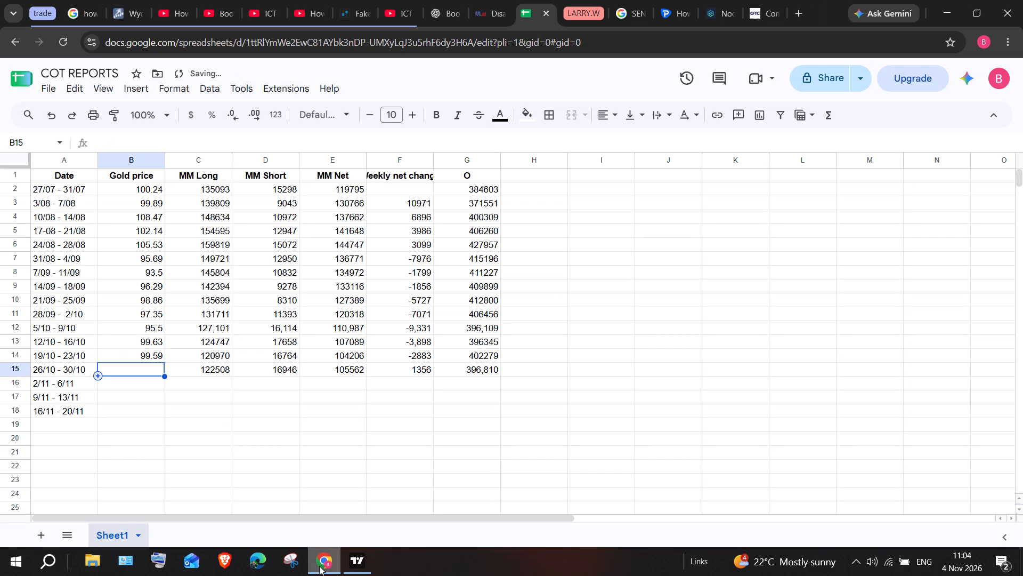
Inspect the 27 October 2026 candle in TradingView and enter 99.89 as the spreadsheet's gold price for 26/10 - 30/10.
click(356, 561)
click(356, 561)
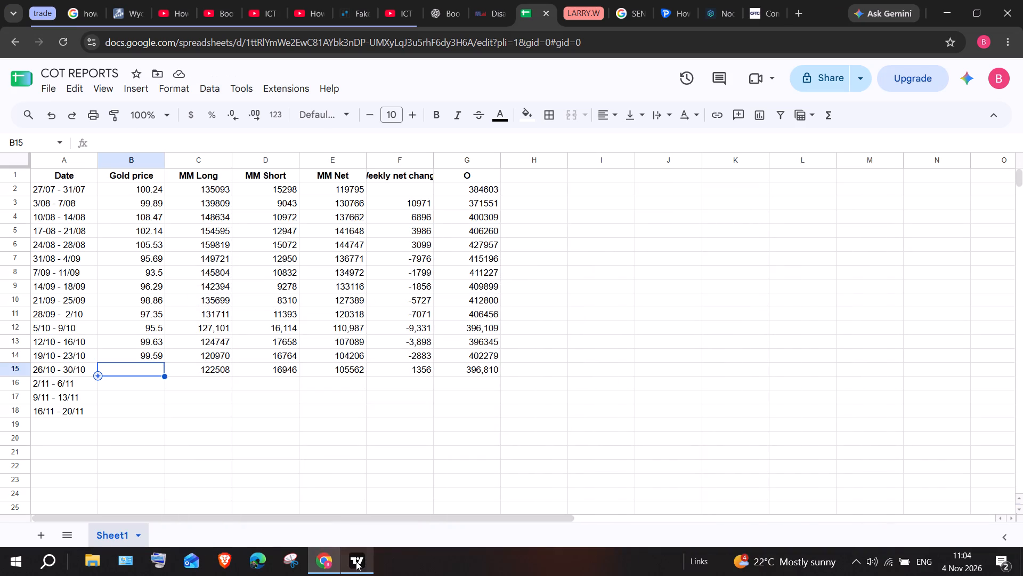
click(356, 561)
scroll(685, 307, left, 4)
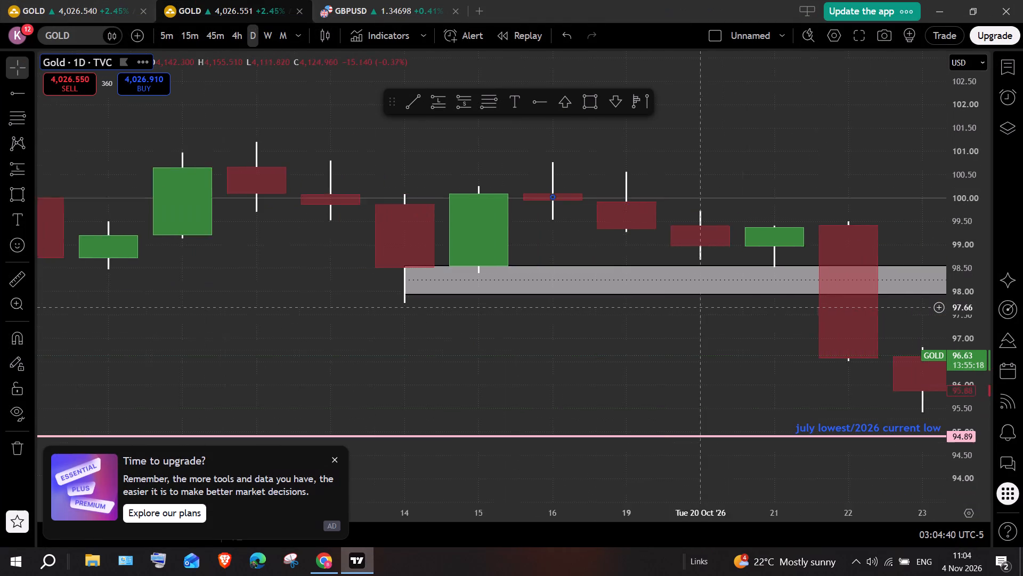
scroll(685, 307, left, 3)
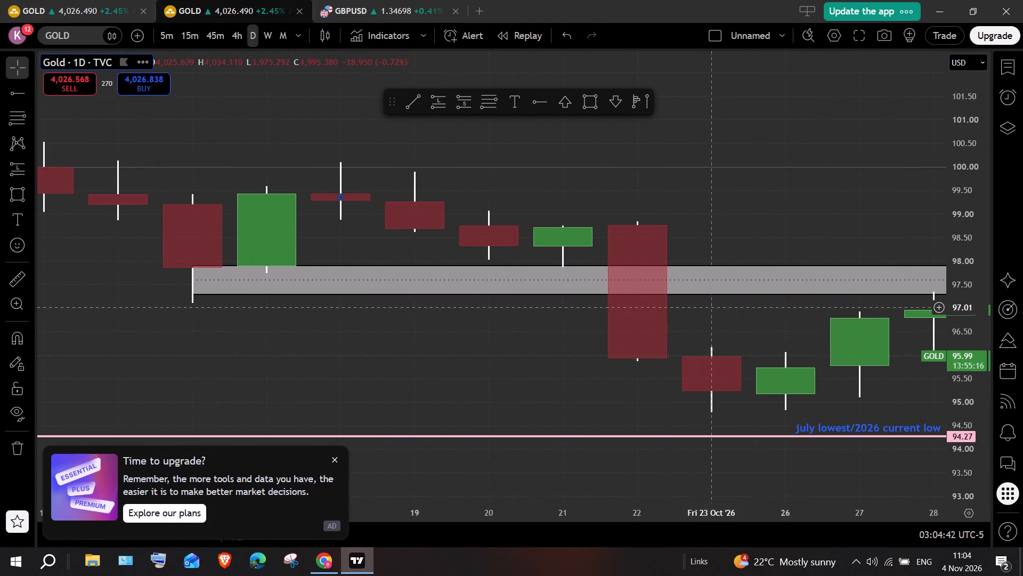
scroll(685, 307, left, 3)
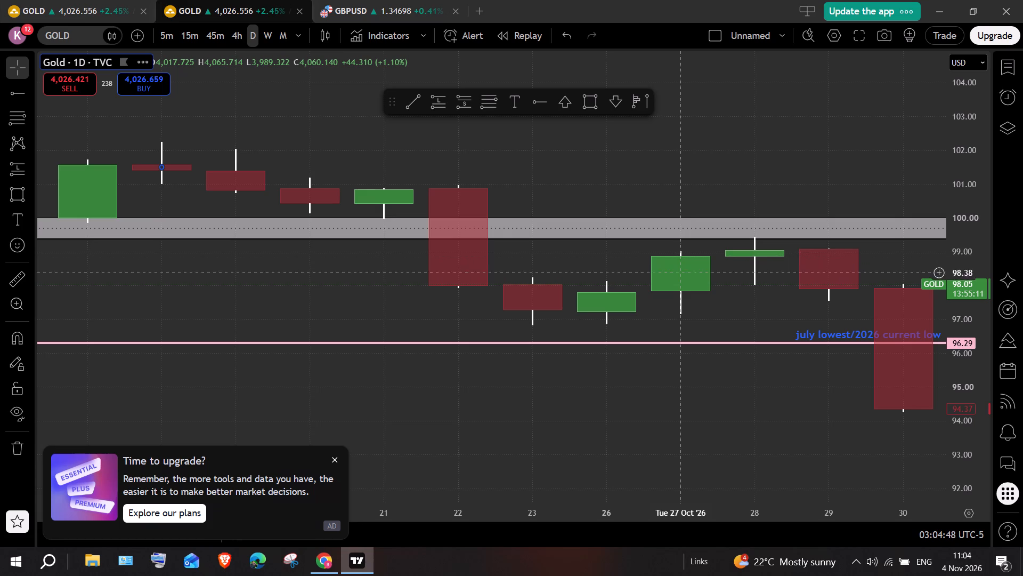
click(330, 574)
click(328, 571)
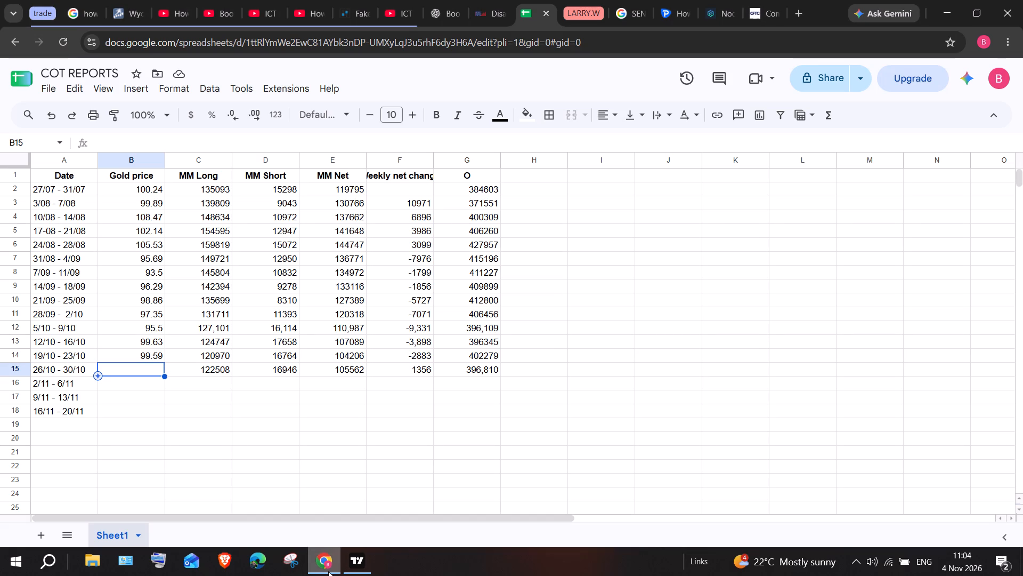
text(99.89)
key(Return)
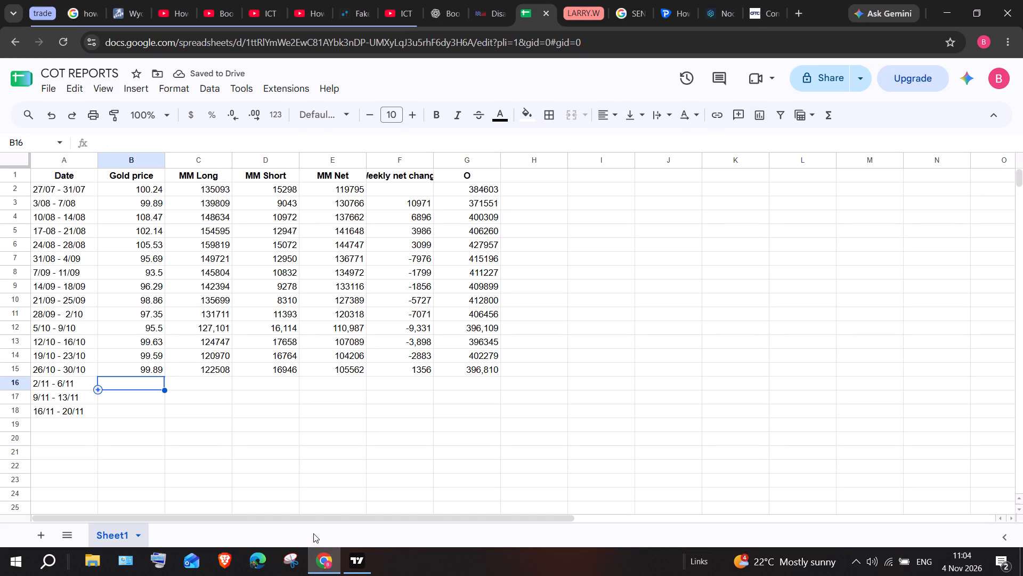
Inspect the 3 November 2026 candle in TradingView and enter 91.62 as the spreadsheet's gold price for 2/11 - 6/11.
click(353, 561)
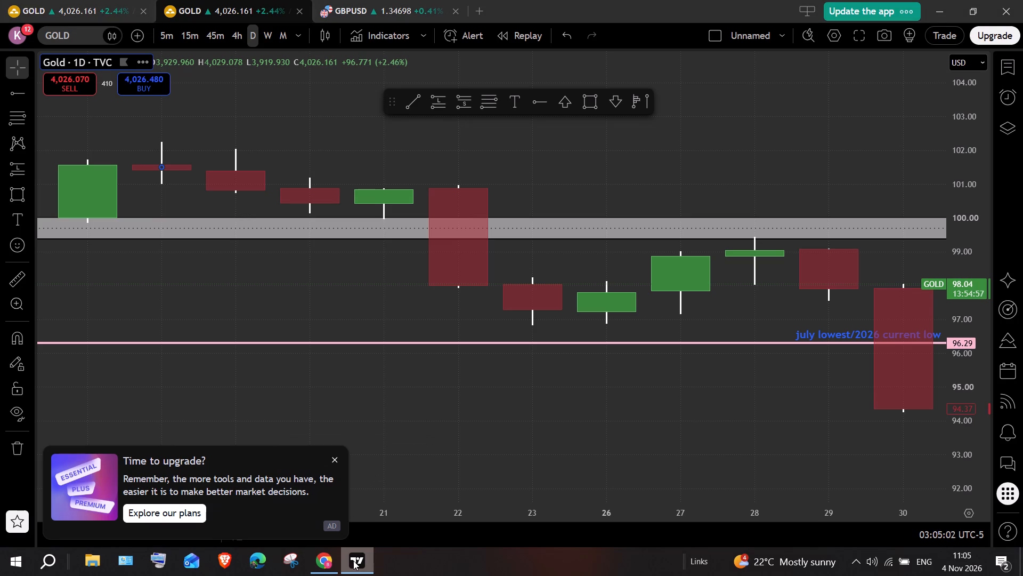
scroll(672, 313, left, 5)
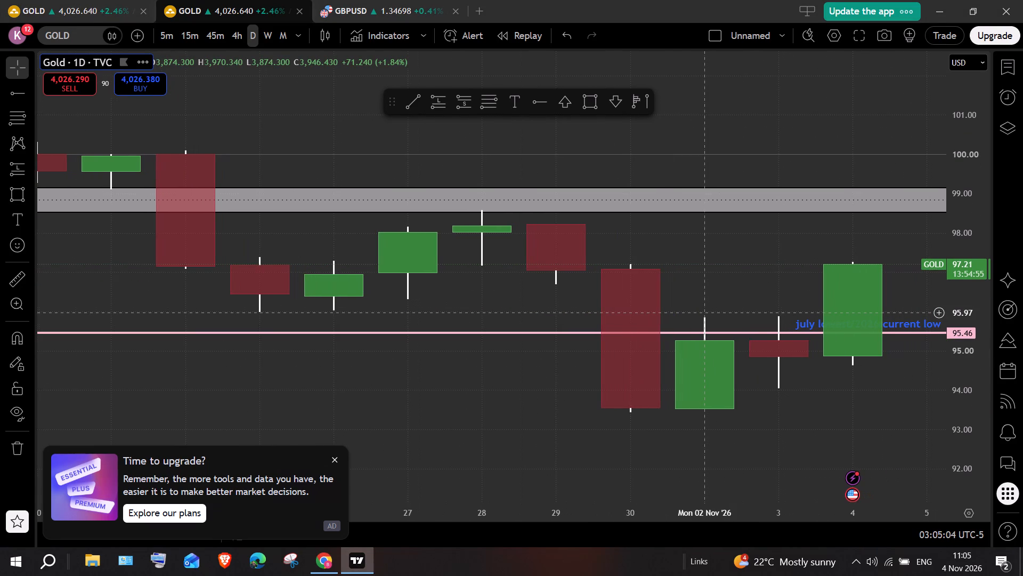
ctrl+scroll(672, 313, up, 5)
ctrl+scroll(672, 313, down, 9)
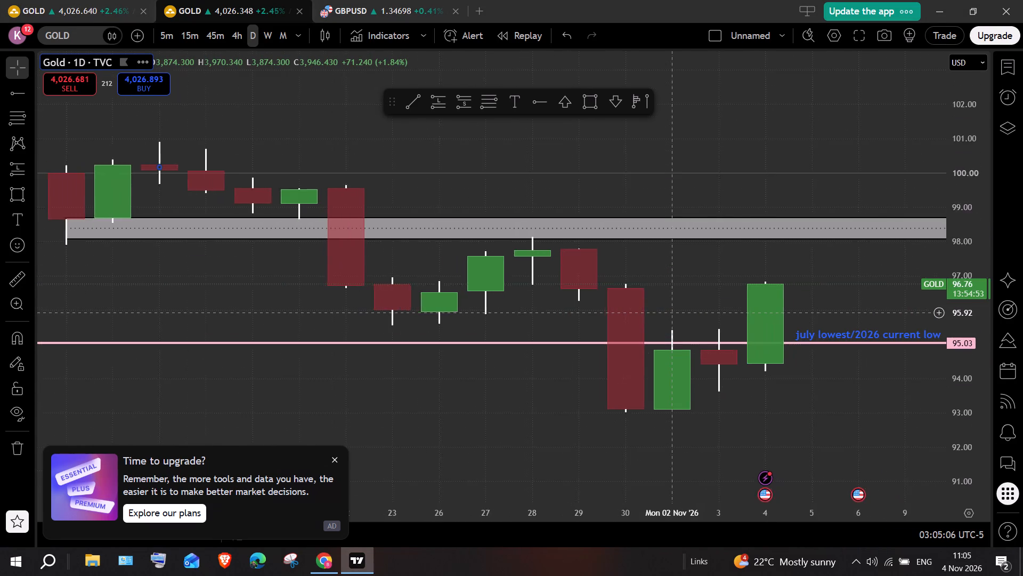
ctrl+scroll(672, 313, down, 7)
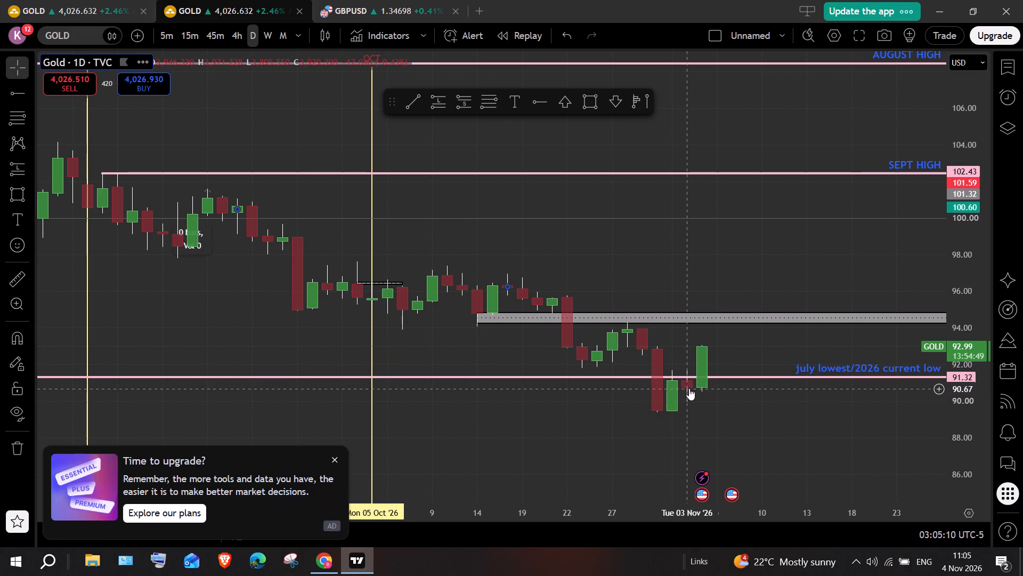
scroll(689, 388, up, 1)
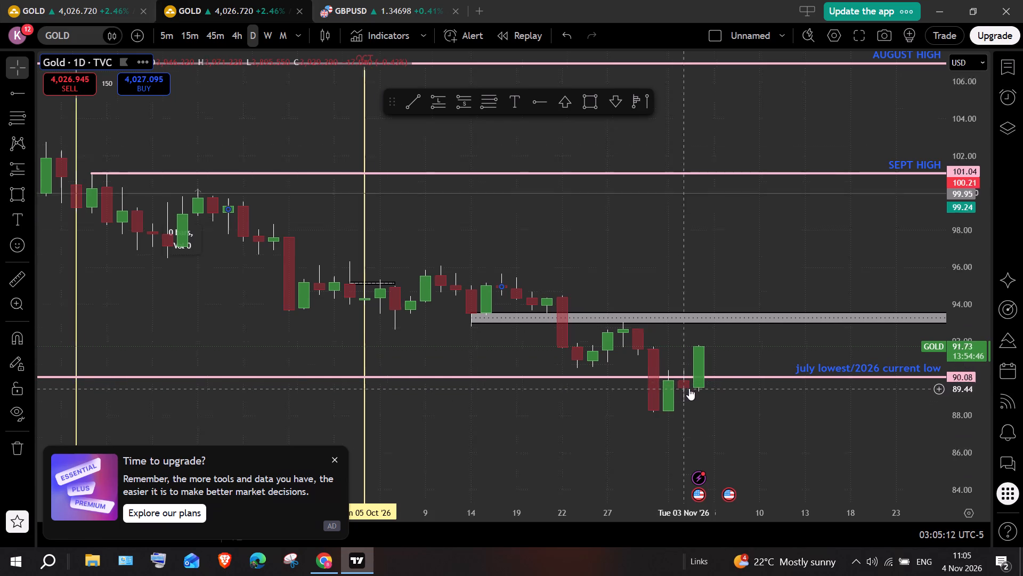
scroll(689, 388, up, 2)
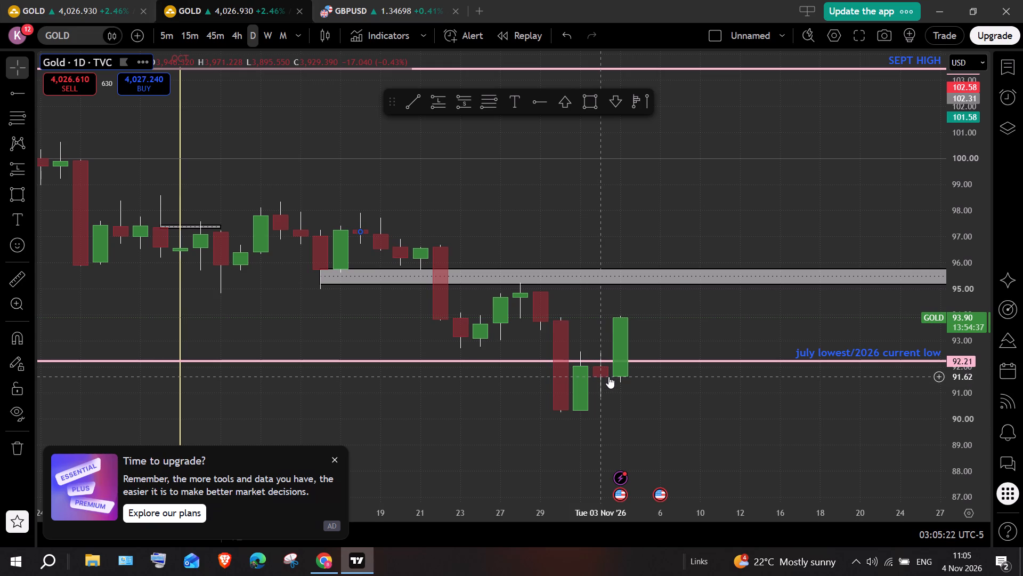
click(322, 566)
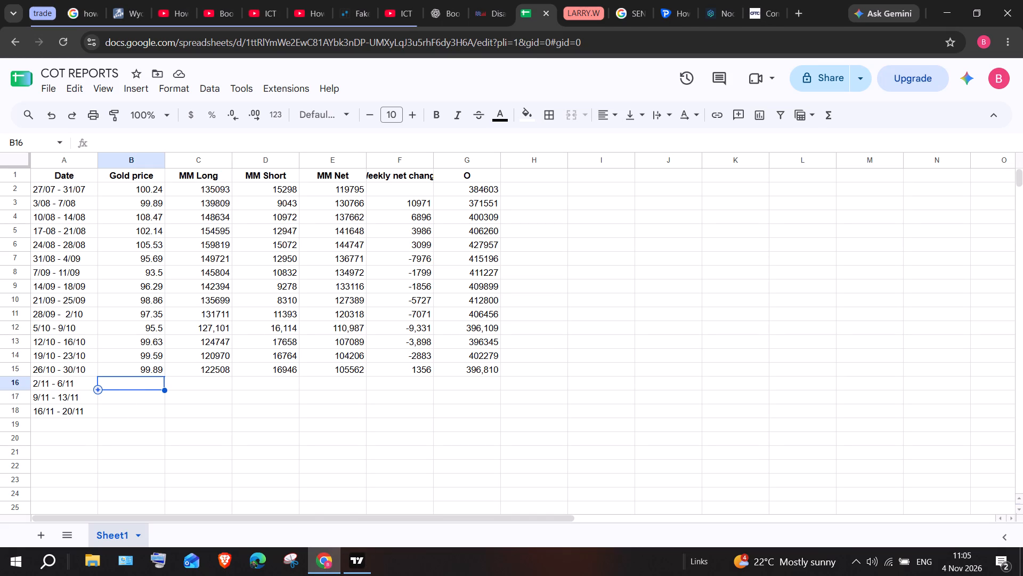
key(9)
text(1.62)
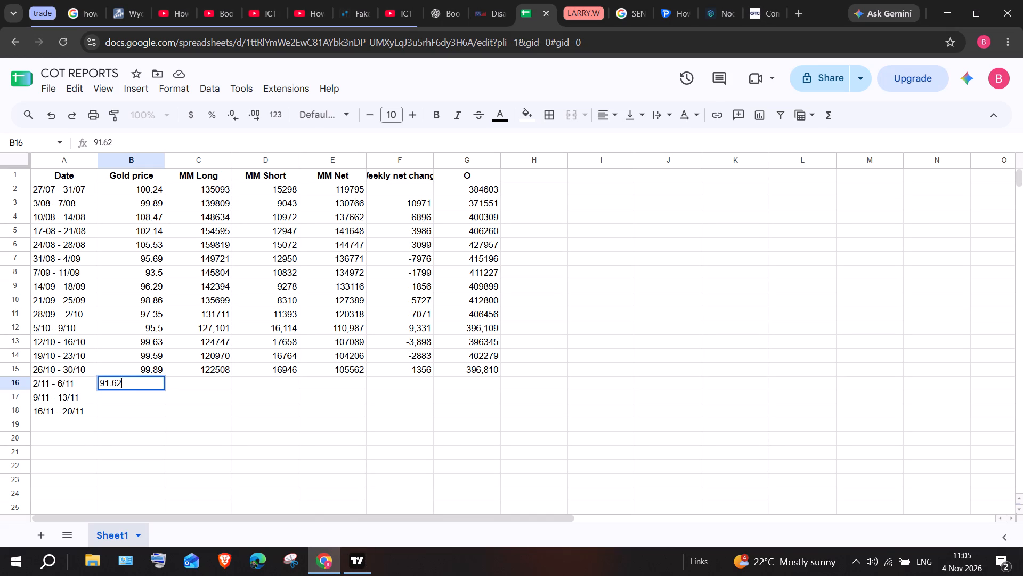
key(Return)
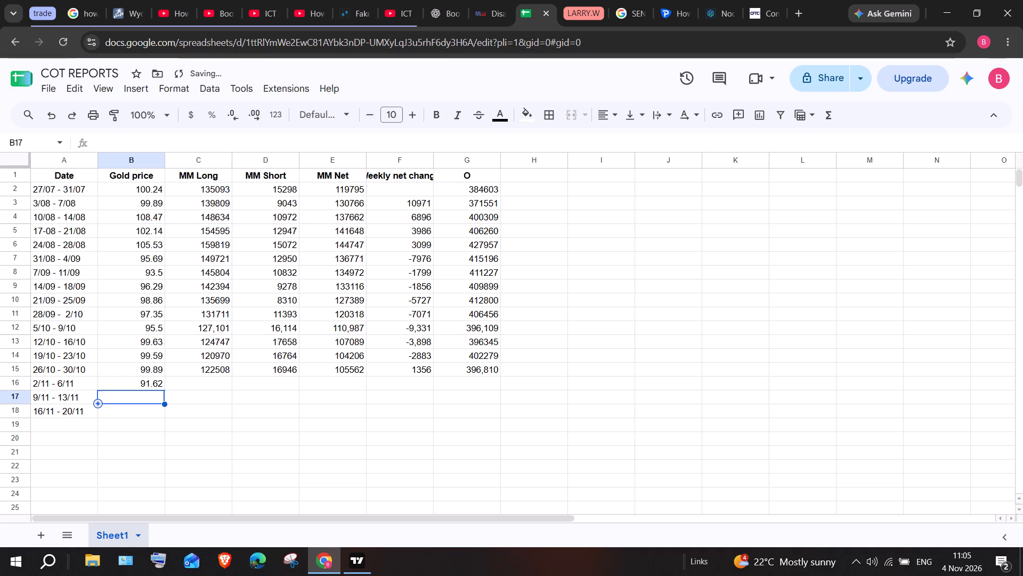
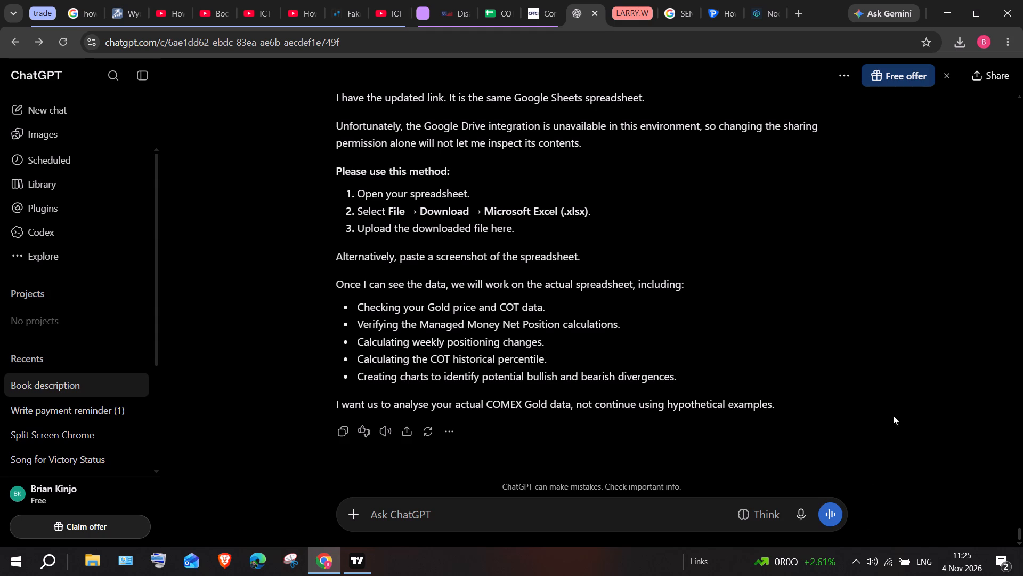
Switch to TradingView, examine the daily Gold chart over the past several months with its marked monthly levels, and dismiss the upgrade advert.
click(361, 567)
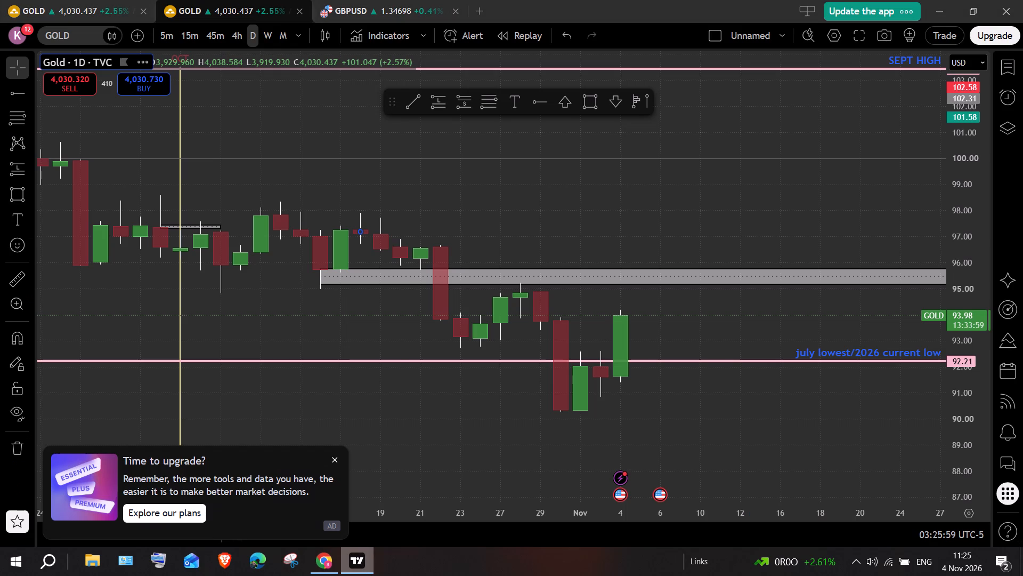
scroll(416, 190, down, 13)
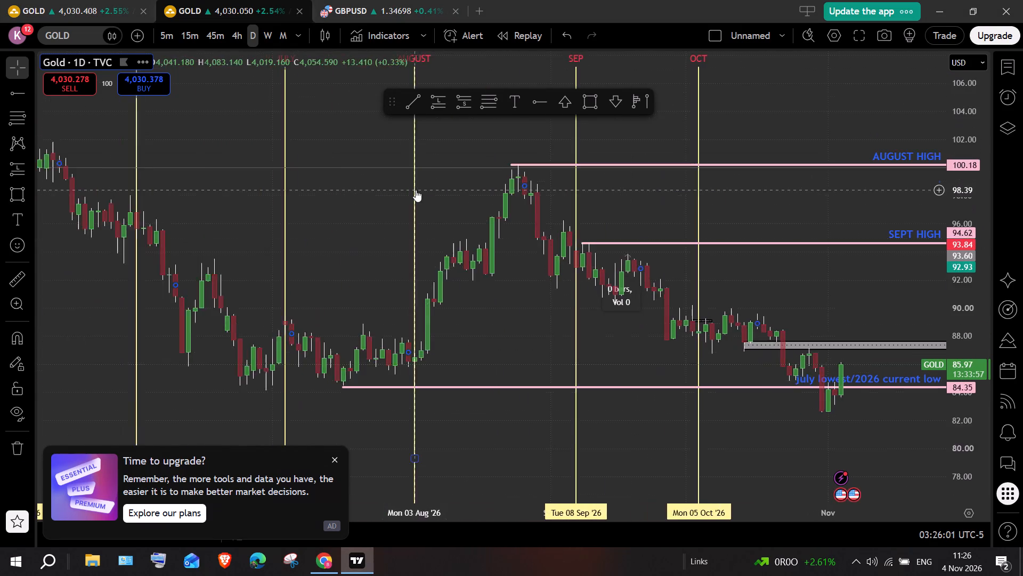
scroll(416, 190, down, 1)
scroll(416, 190, left, 5)
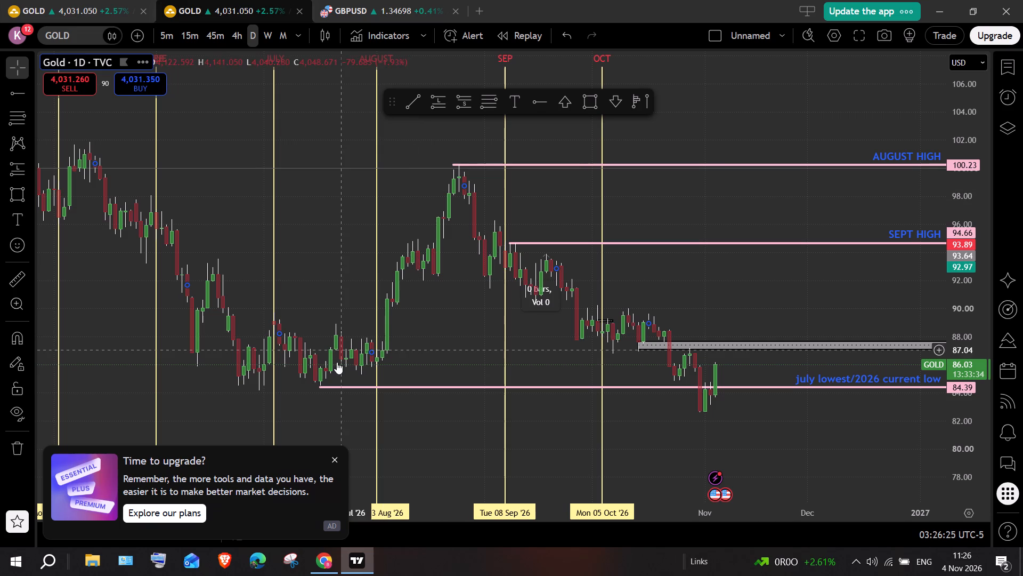
click(334, 459)
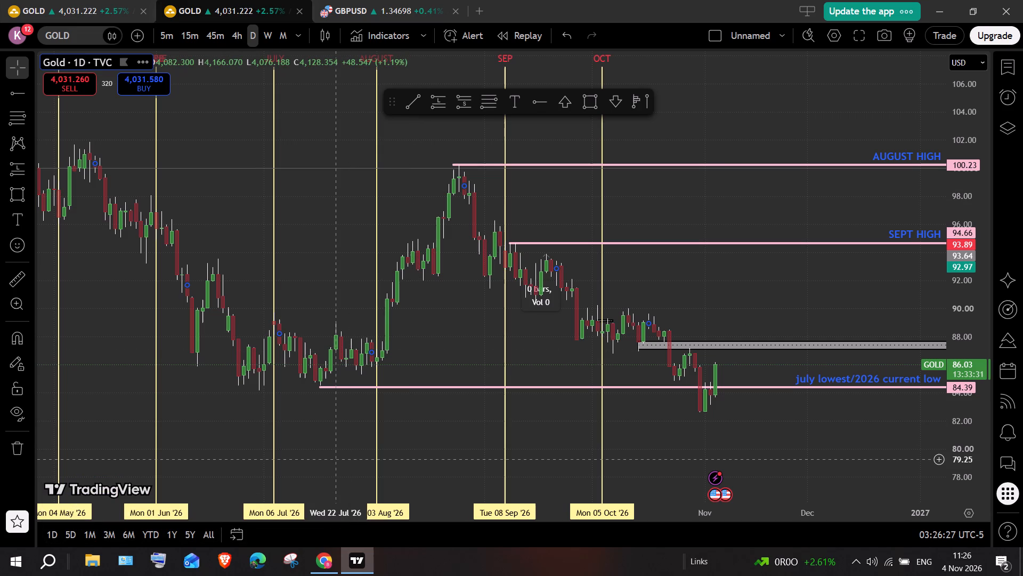
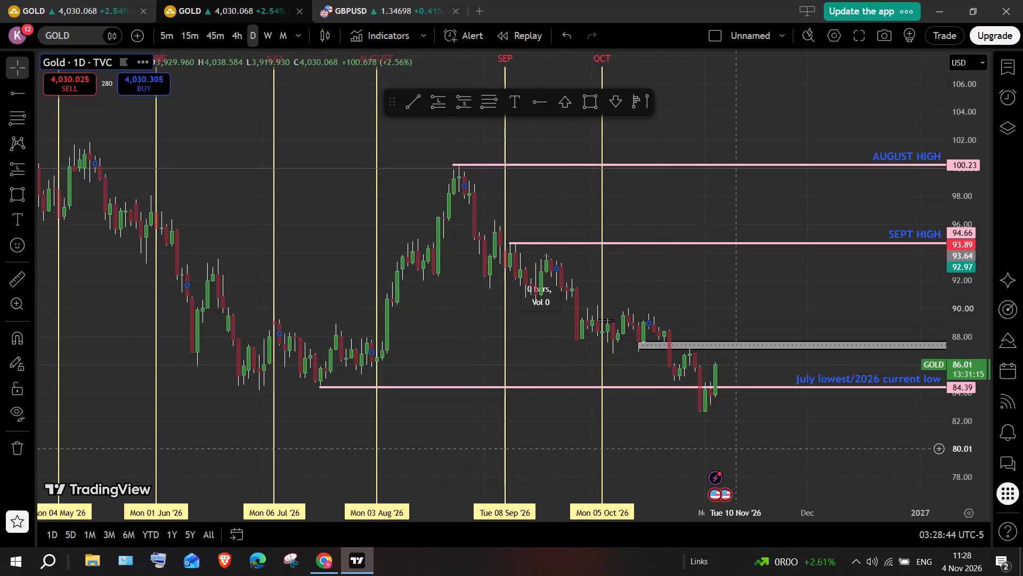
Check the latest news update and the US economic event marked below the current candle on the gold daily chart.
click(718, 479)
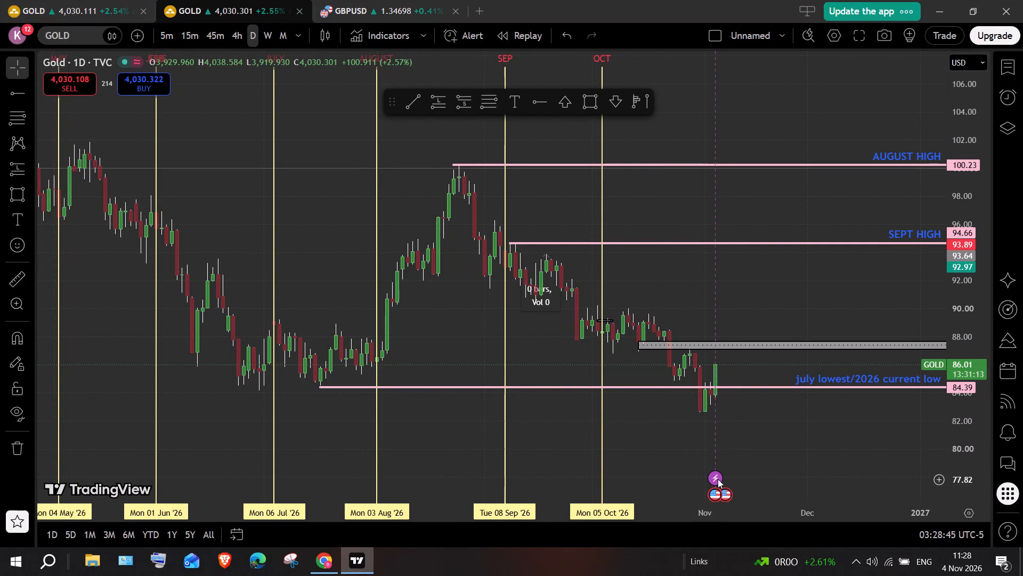
click(819, 479)
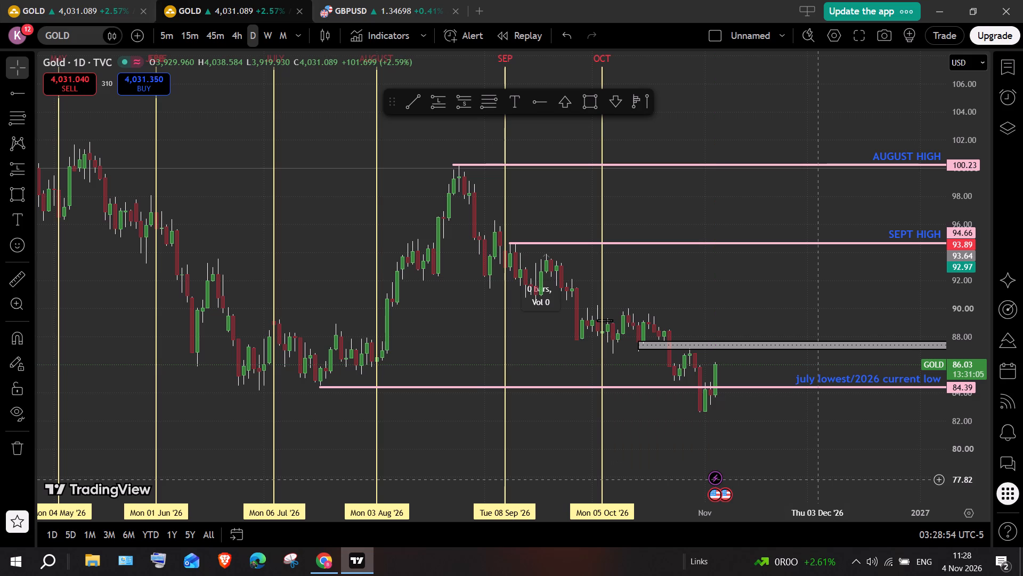
click(715, 492)
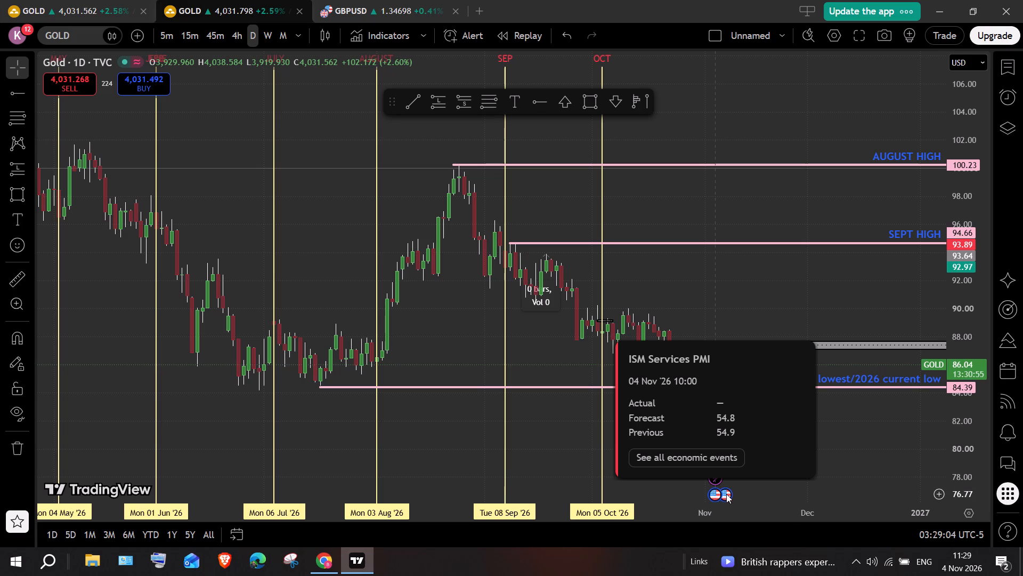
click(848, 474)
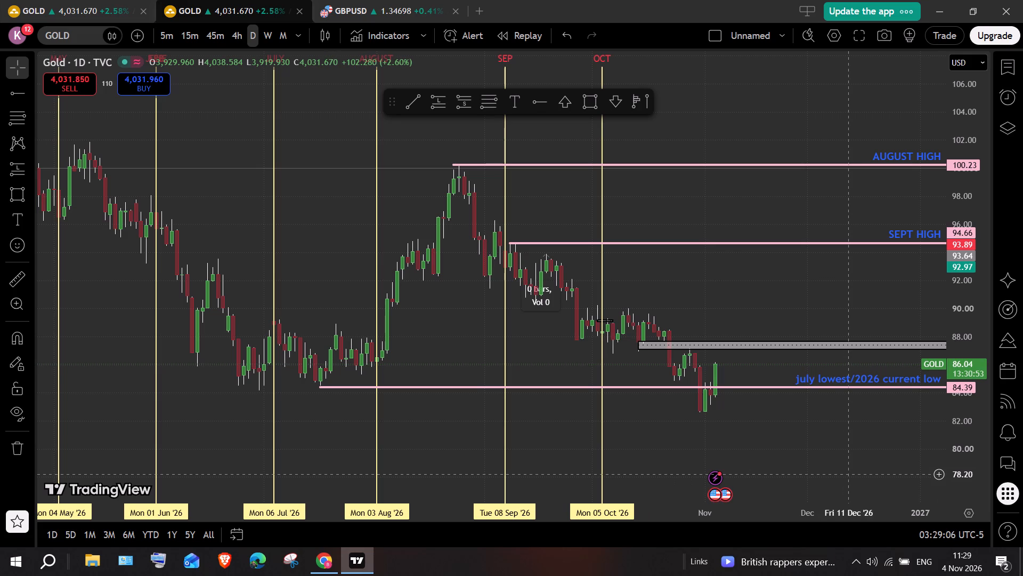